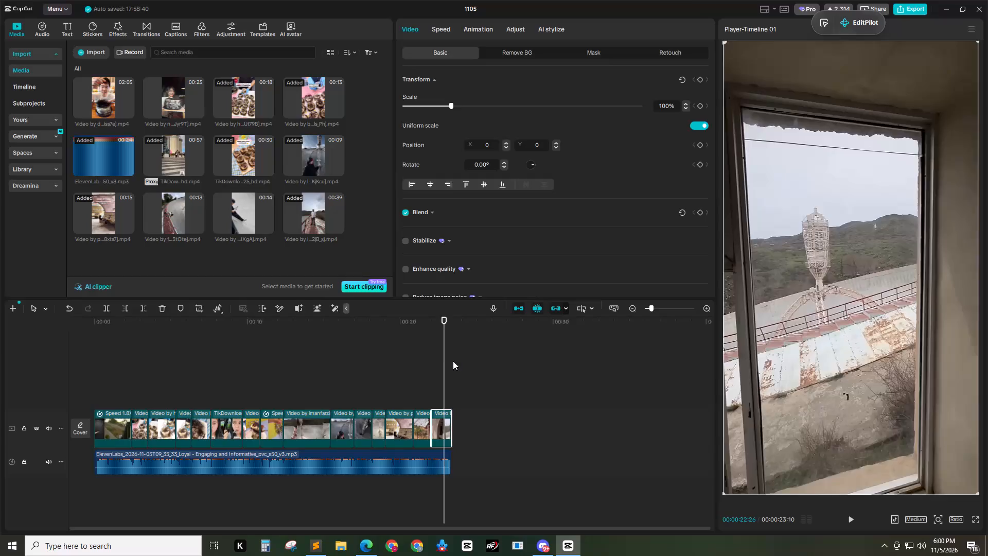
Add the CTA 20 PLANE preset on an overlay track at the end of the main video, at 00:00:23:10.
{"action": "left_click", "coordinate": [434, 352]}
{"action": "left_click", "coordinate": [458, 356]}
{"action": "left_click", "coordinate": [457, 322]}
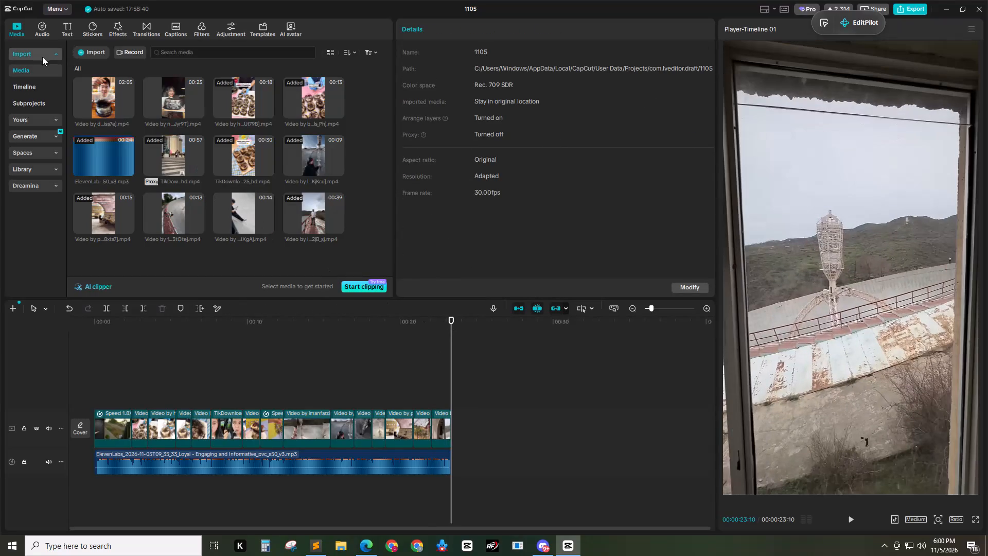
{"action": "left_click", "coordinate": [42, 57]}
{"action": "left_click", "coordinate": [38, 67]}
{"action": "left_click", "coordinate": [41, 102]}
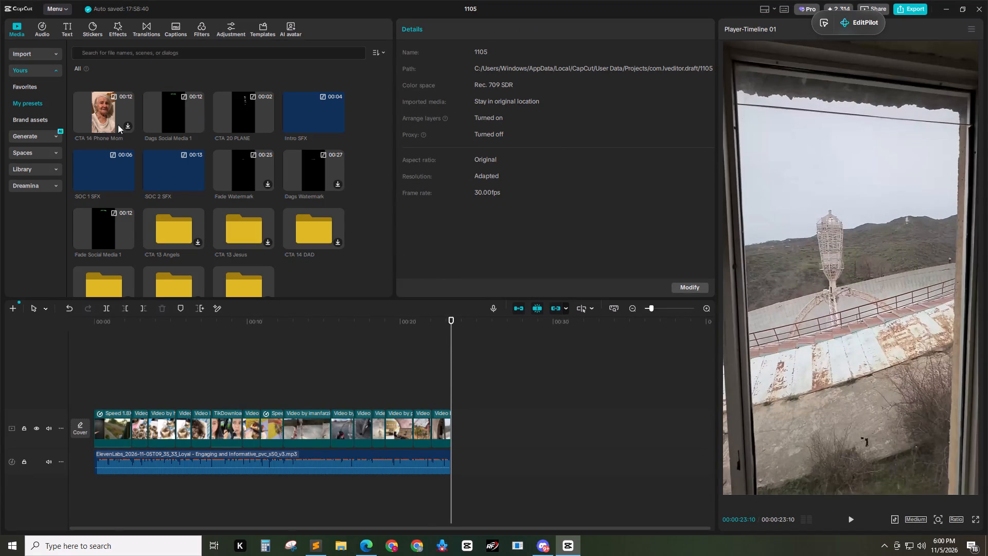
{"action": "left_click", "coordinate": [267, 126]}
{"action": "left_click_drag", "start_coordinate": [469, 421], "coordinate": [468, 392]}
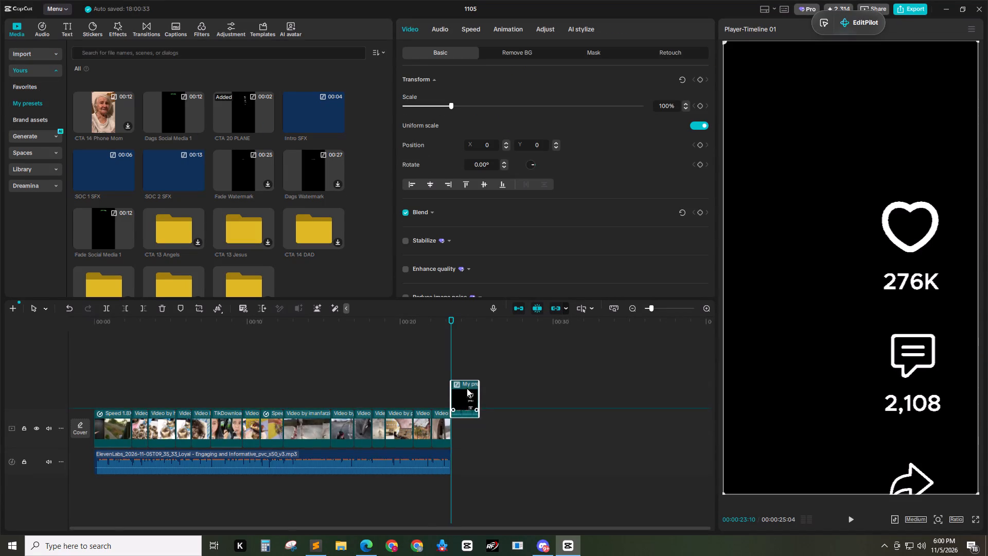
Append the 00:13 video of the rider on the curved concrete wall to the main track, directly beneath the preset.
{"action": "left_click", "coordinate": [14, 55]}
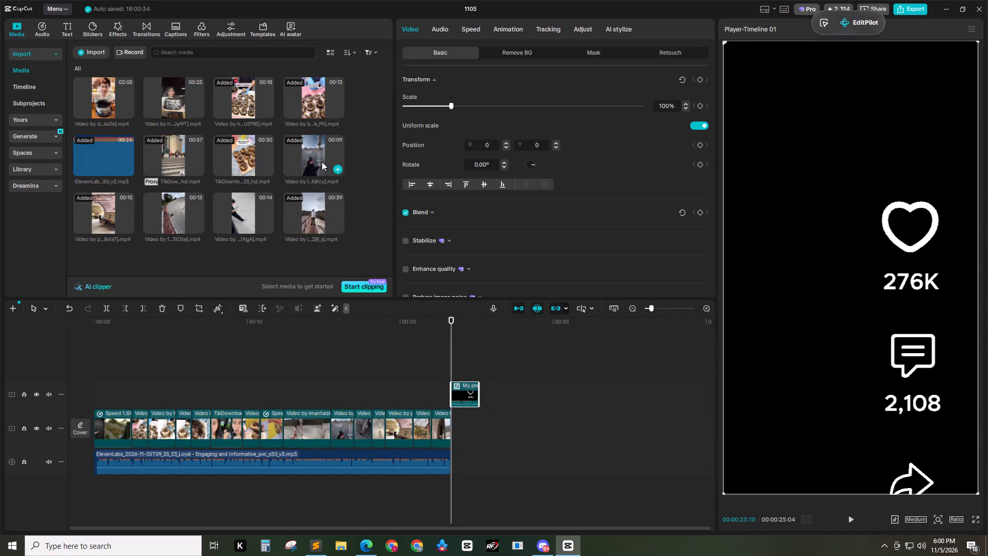
{"action": "left_click_drag", "start_coordinate": [177, 210], "coordinate": [446, 423]}
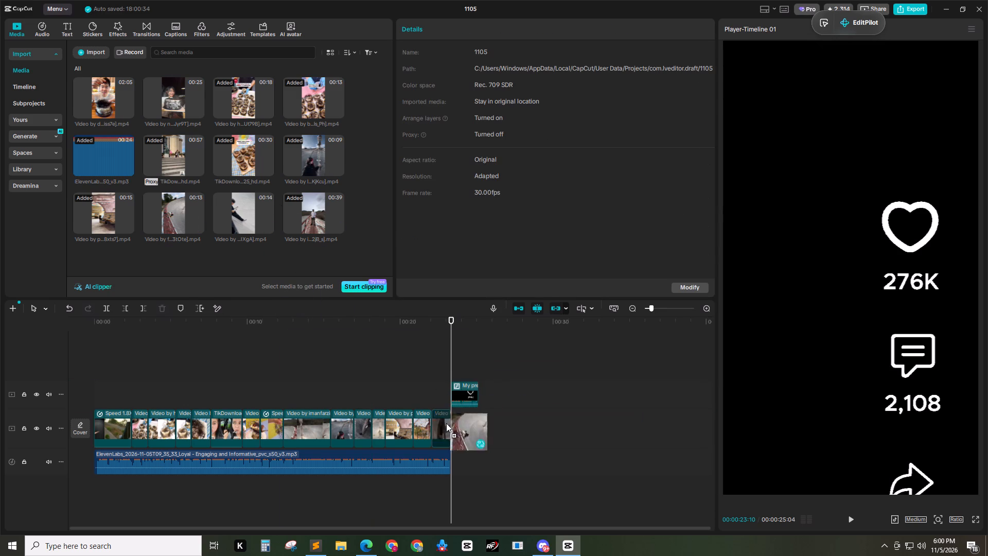
{"action": "left_click_drag", "start_coordinate": [446, 423], "coordinate": [458, 427]}
Preview the appended clip with the overlay and trim its end at 00:00:25:04, flush with the preset's end.
{"action": "key", "text": "space"}
{"action": "key", "text": "space"}
{"action": "left_click", "coordinate": [450, 310]}
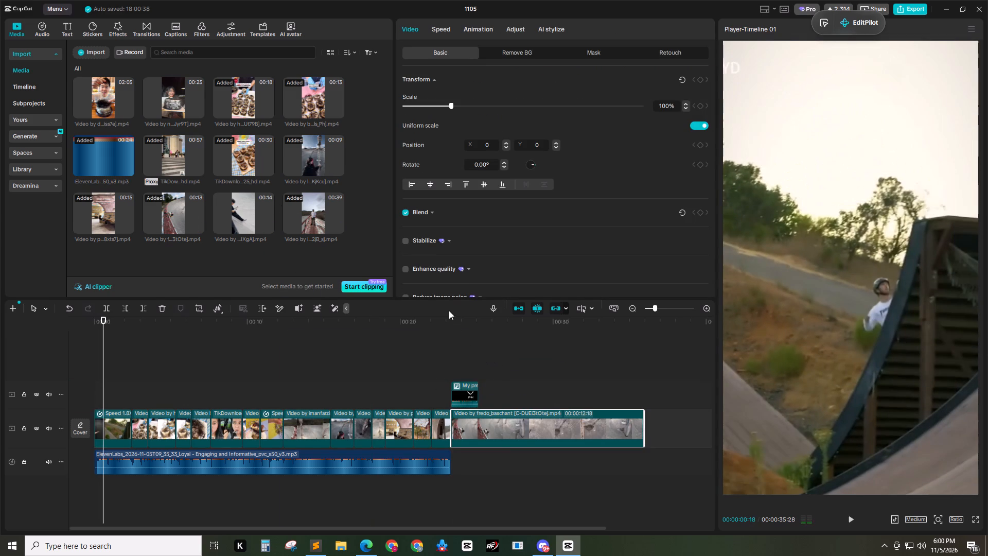
{"action": "left_click", "coordinate": [450, 323]}
{"action": "key", "text": "space"}
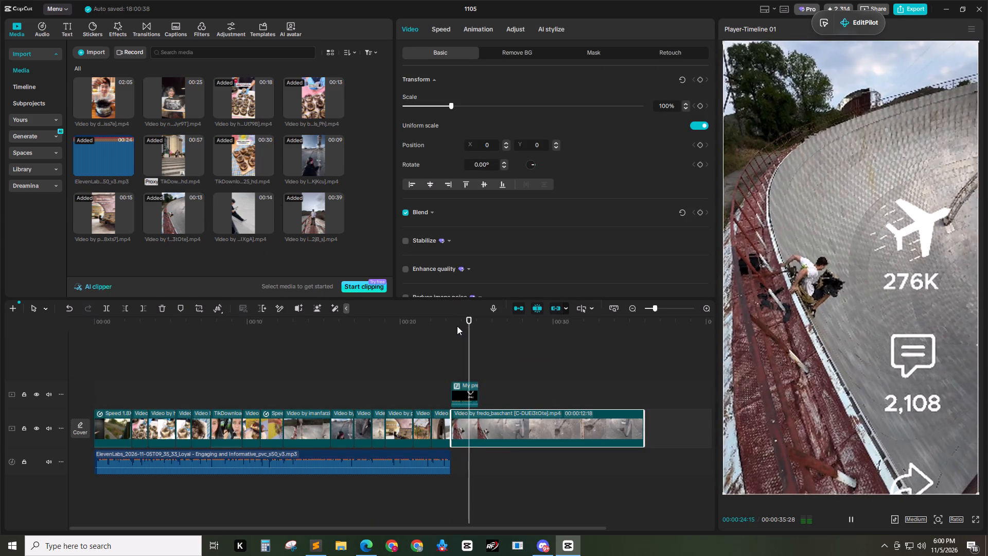
{"action": "key", "text": "space"}
{"action": "left_click", "coordinate": [482, 324]}
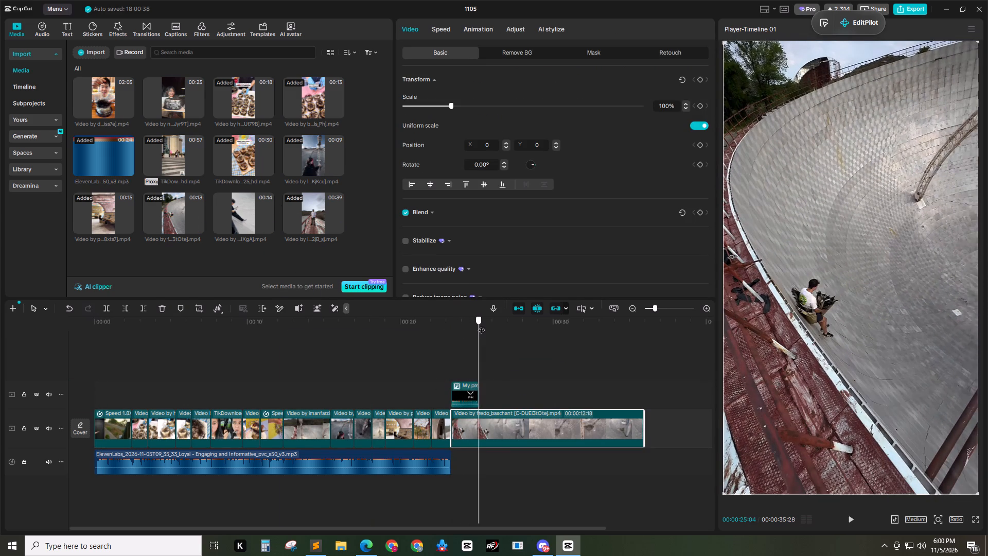
{"action": "key", "text": "w"}
Replay the closing section and reverse the trimmed clip beneath the preset.
{"action": "left_click_drag", "start_coordinate": [479, 325], "coordinate": [457, 326]}
{"action": "key", "text": "space"}
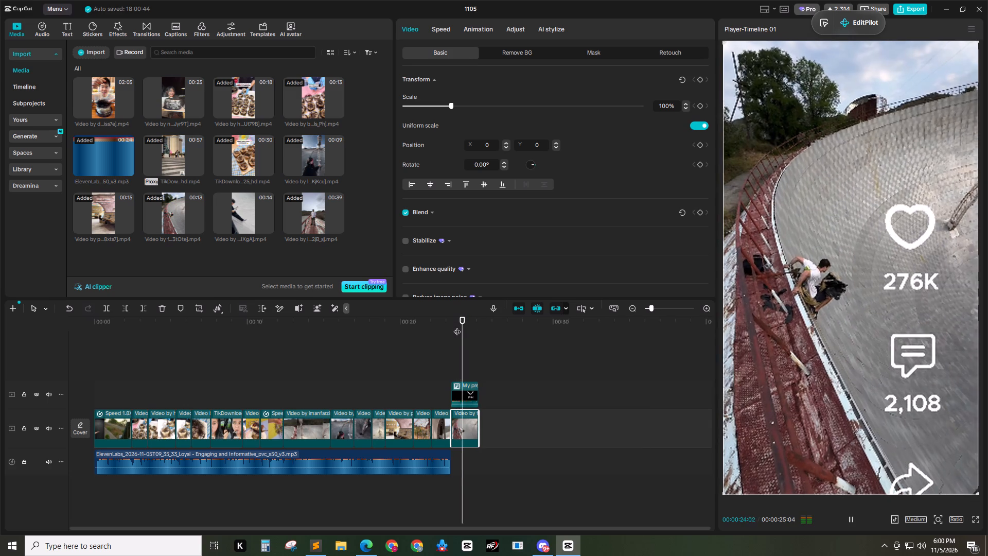
{"action": "left_click_drag", "start_coordinate": [473, 326], "coordinate": [458, 329]}
{"action": "left_click", "coordinate": [471, 347]}
{"action": "left_click_drag", "start_coordinate": [467, 324], "coordinate": [446, 326]}
{"action": "key", "text": "space"}
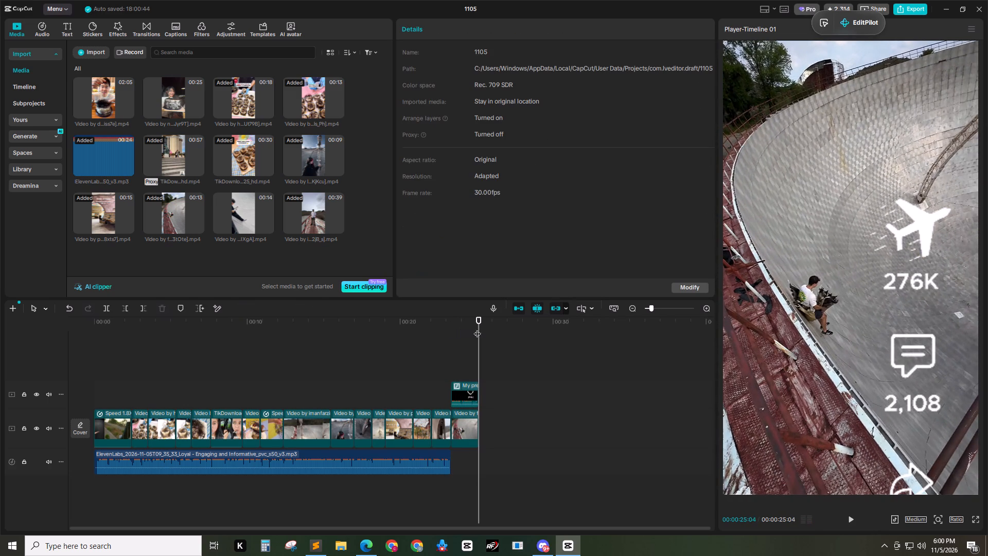
{"action": "left_click", "coordinate": [465, 426]}
{"action": "left_click", "coordinate": [239, 355]}
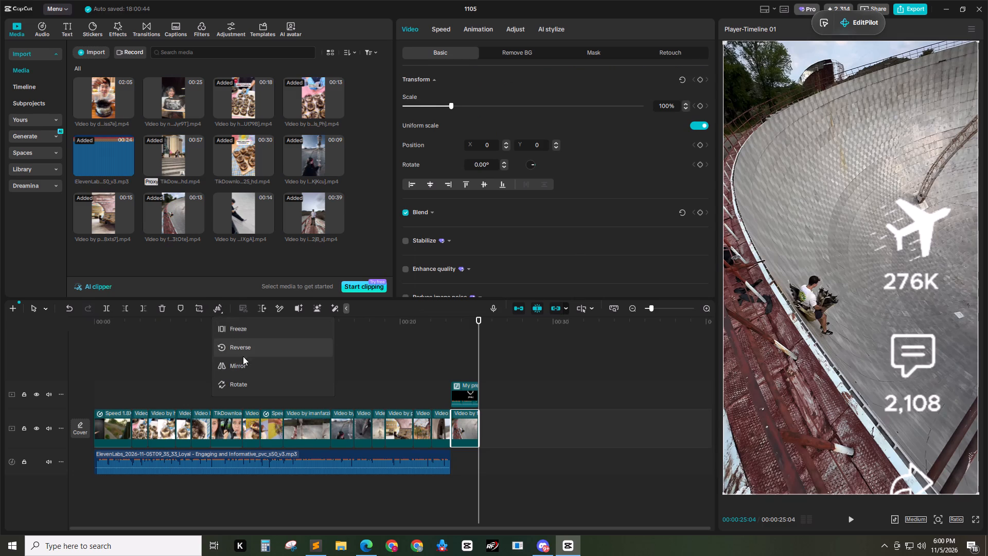
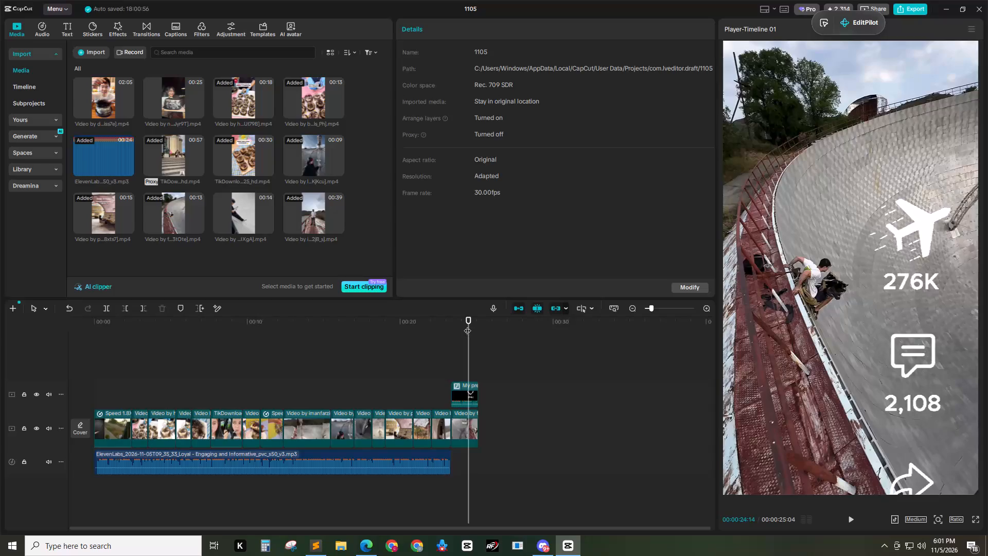
Review the sequence from its closing frame back to the hairy cake clips near the start.
{"action": "left_click_drag", "start_coordinate": [467, 325], "coordinate": [480, 326]}
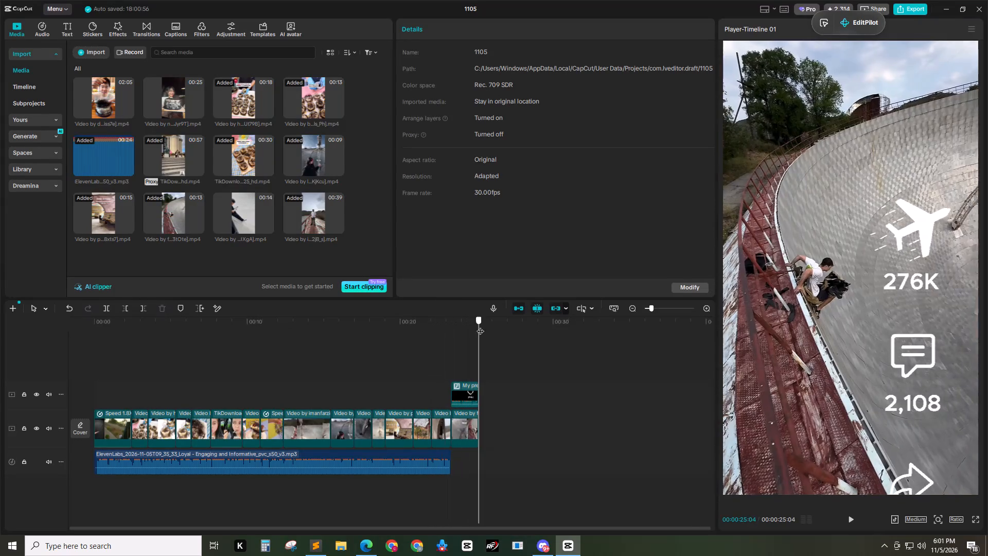
{"action": "left_click_drag", "start_coordinate": [480, 326], "coordinate": [78, 326]}
{"action": "scroll", "coordinate": [195, 343], "scroll_direction": "up", "scroll_amount": 2, "text": "ctrl"}
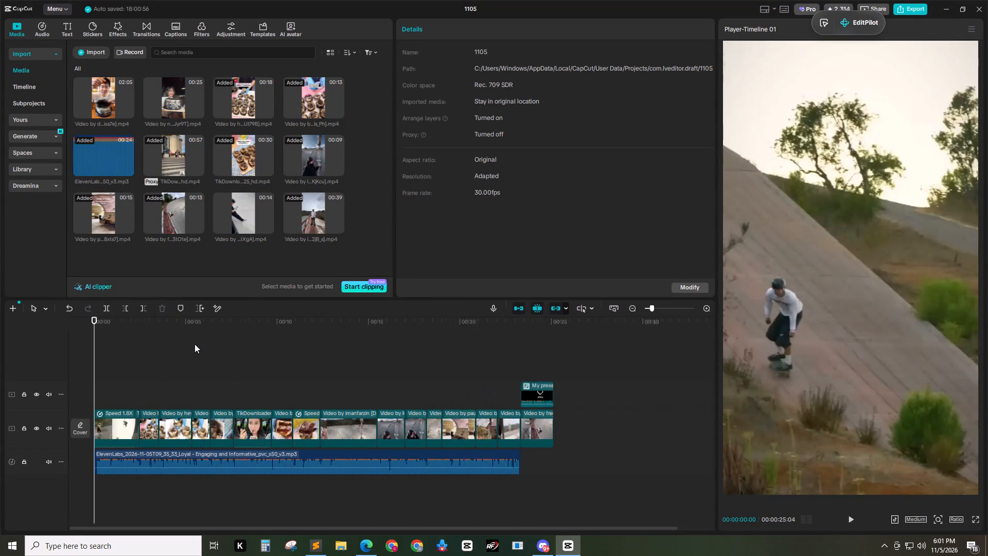
{"action": "scroll", "coordinate": [195, 344], "scroll_direction": "up", "scroll_amount": 1, "text": "ctrl"}
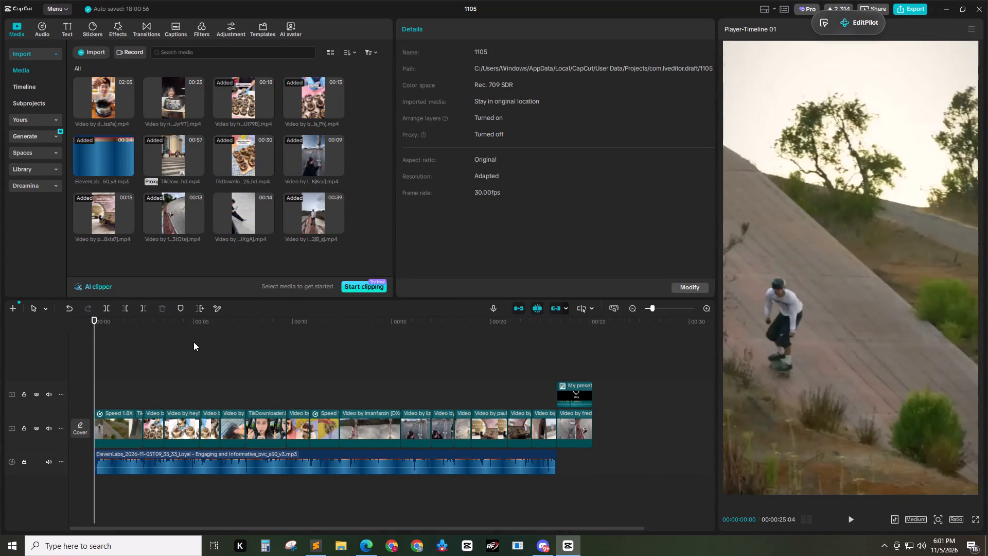
{"action": "scroll", "coordinate": [179, 355], "scroll_direction": "up", "scroll_amount": 3, "text": "ctrl"}
{"action": "left_click", "coordinate": [173, 326]}
{"action": "left_click", "coordinate": [173, 415]}
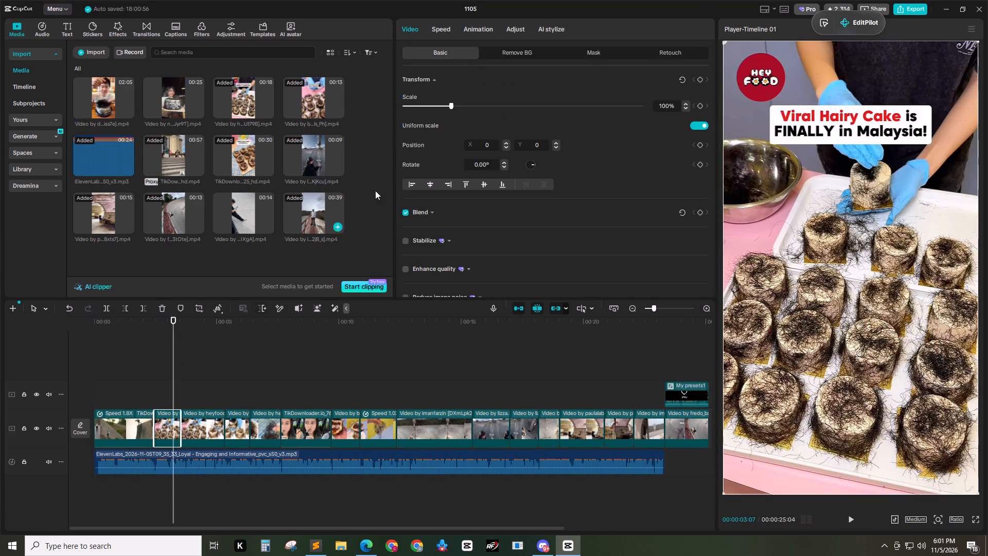
{"action": "left_click", "coordinate": [197, 323]}
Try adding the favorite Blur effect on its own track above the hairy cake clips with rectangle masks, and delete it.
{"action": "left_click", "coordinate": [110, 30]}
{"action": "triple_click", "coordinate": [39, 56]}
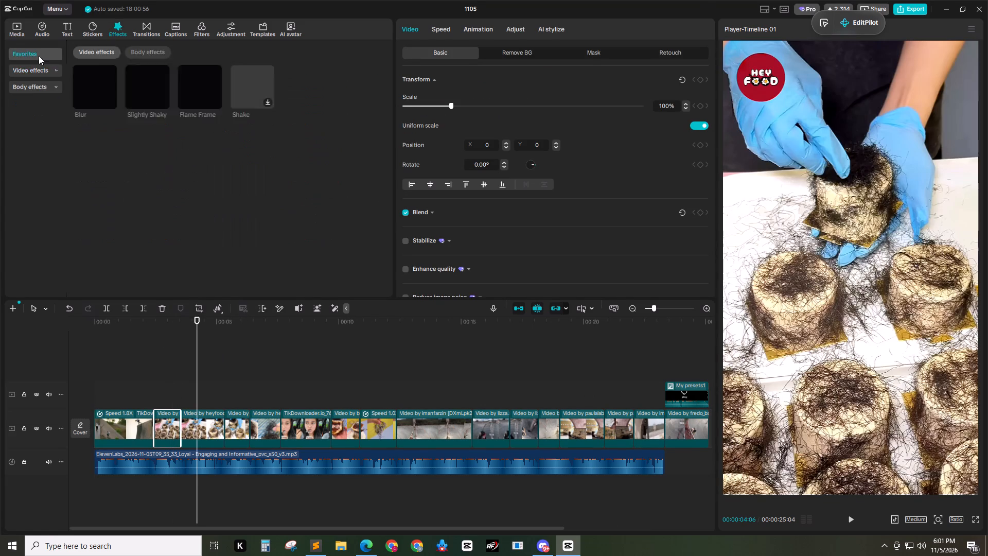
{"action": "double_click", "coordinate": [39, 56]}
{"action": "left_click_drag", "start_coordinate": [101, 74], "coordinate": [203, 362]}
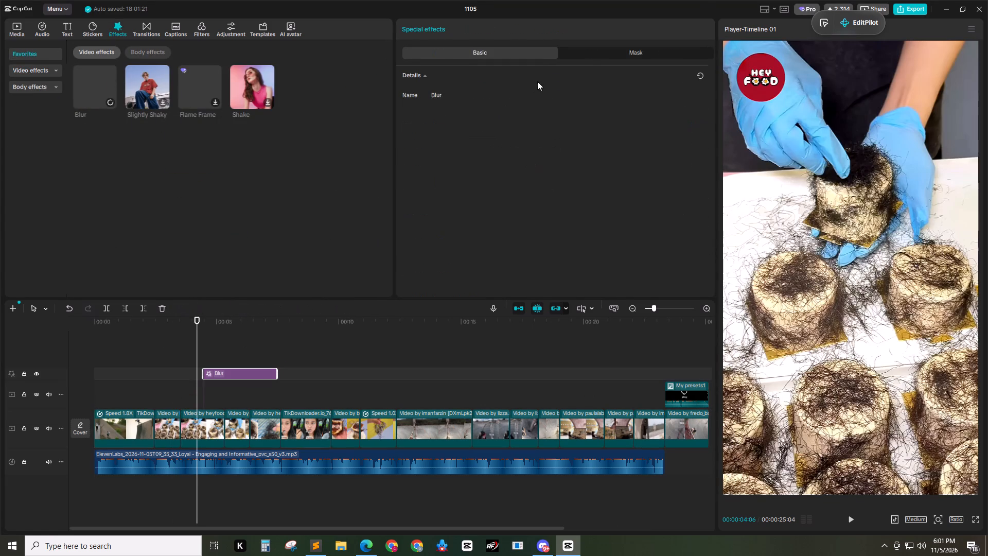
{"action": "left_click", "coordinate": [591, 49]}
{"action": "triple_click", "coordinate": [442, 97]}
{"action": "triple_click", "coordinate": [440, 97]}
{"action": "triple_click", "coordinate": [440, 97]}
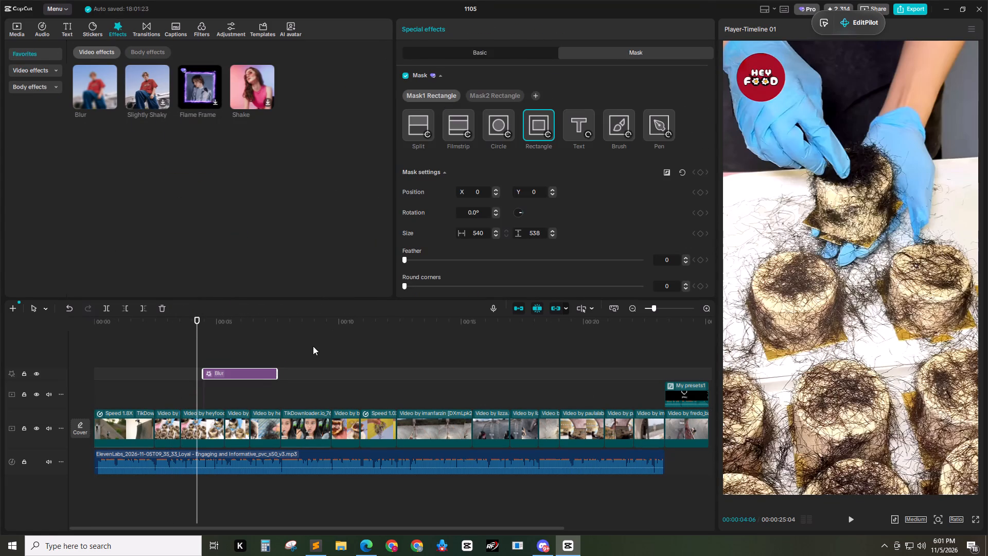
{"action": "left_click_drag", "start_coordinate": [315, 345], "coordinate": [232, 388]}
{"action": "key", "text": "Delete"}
Apply the Blur effect to the first hairy cake clip at maximum strength, with a rectangle mask and round corners of 50.
{"action": "left_click_drag", "start_coordinate": [186, 332], "coordinate": [160, 332]}
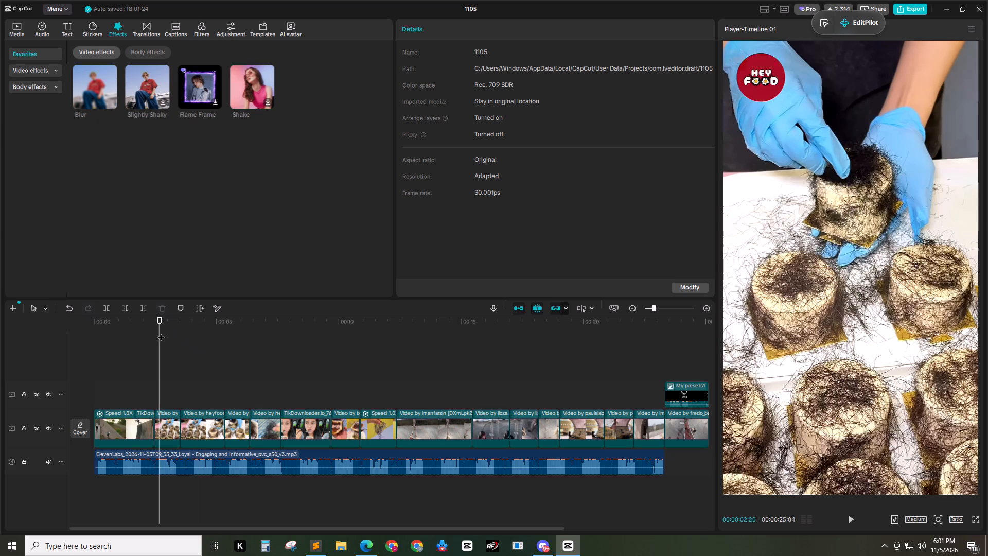
{"action": "left_click_drag", "start_coordinate": [170, 325], "coordinate": [156, 328]}
{"action": "left_click_drag", "start_coordinate": [89, 79], "coordinate": [172, 416]}
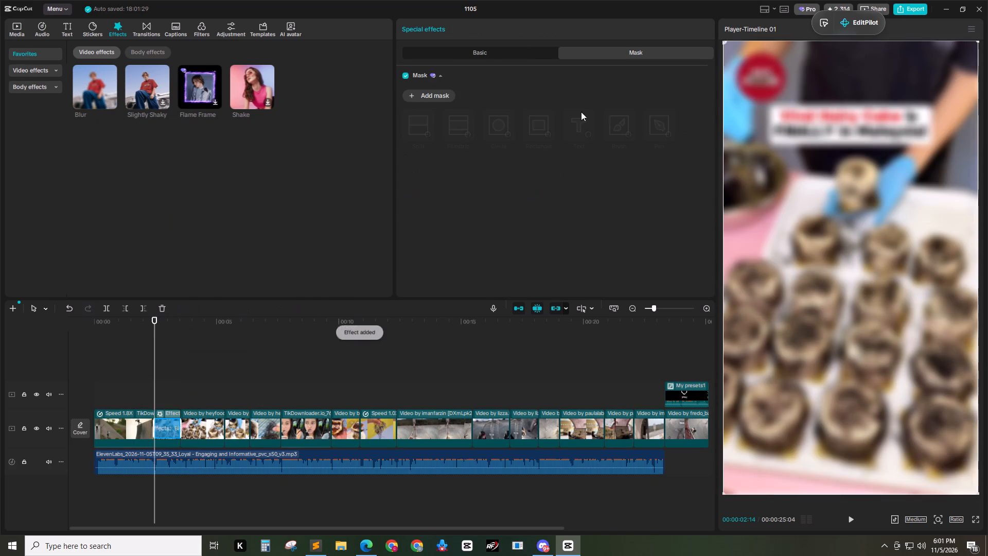
{"action": "triple_click", "coordinate": [434, 92]}
{"action": "left_click", "coordinate": [664, 287]}
{"action": "key", "text": "5"}
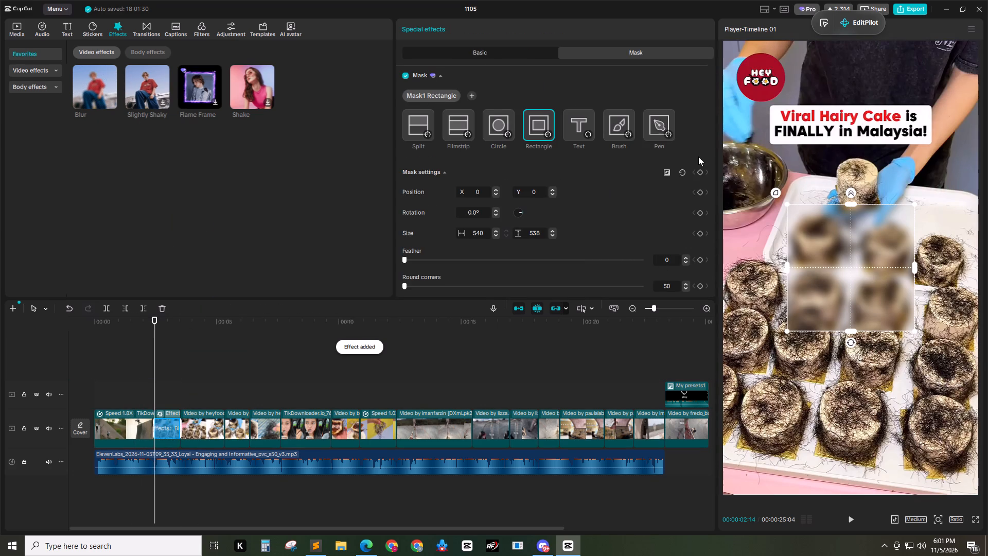
{"action": "key", "text": "Return"}
{"action": "left_click", "coordinate": [508, 50]}
{"action": "left_click_drag", "start_coordinate": [527, 119], "coordinate": [746, 129]}
{"action": "left_click", "coordinate": [612, 49]}
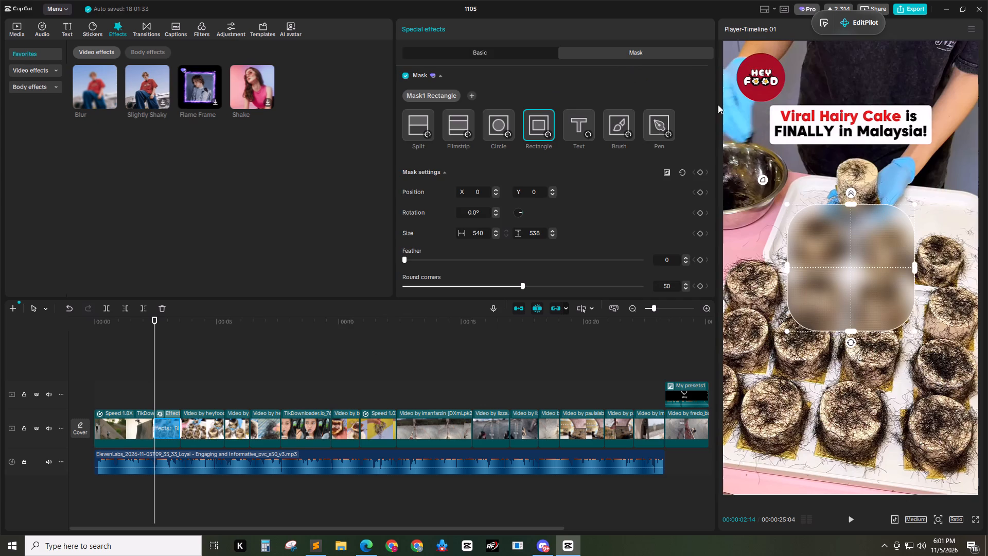
Fit the rectangle mask over the "Viral Hairy Cake" caption, about 745 × 198 in size at X 0, Y 602.
{"action": "left_click_drag", "start_coordinate": [850, 208], "coordinate": [852, 247]}
{"action": "left_click_drag", "start_coordinate": [852, 243], "coordinate": [854, 296]}
{"action": "left_click_drag", "start_coordinate": [855, 305], "coordinate": [851, 124]}
{"action": "left_click", "coordinate": [849, 131]}
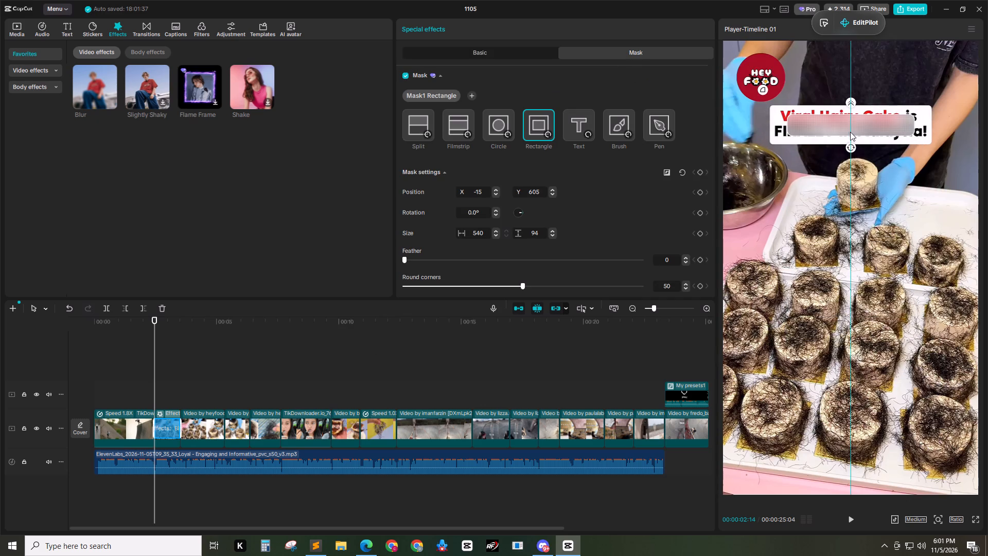
{"action": "left_click_drag", "start_coordinate": [851, 114], "coordinate": [852, 101]}
{"action": "left_click_drag", "start_coordinate": [787, 124], "coordinate": [781, 125]}
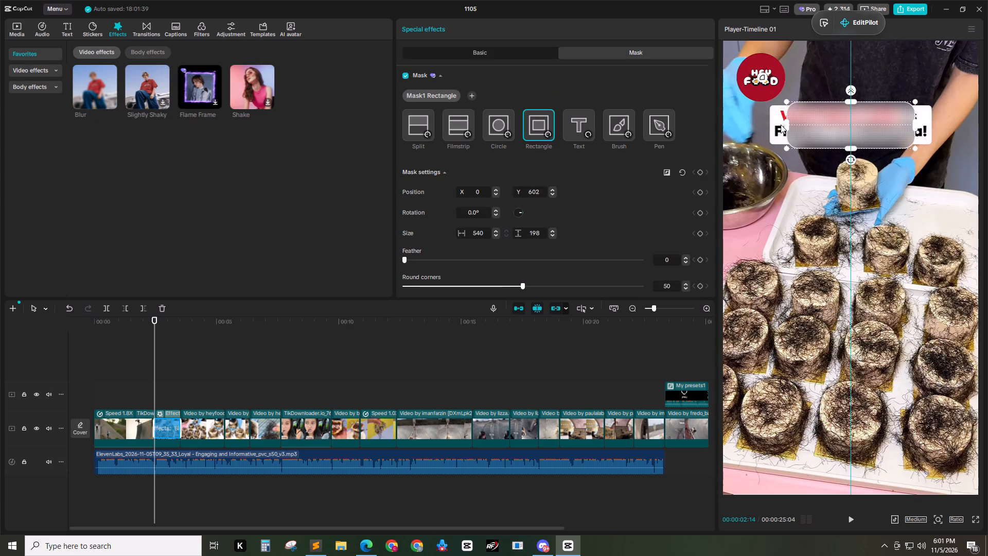
{"action": "left_click_drag", "start_coordinate": [781, 125], "coordinate": [763, 128]}
Add a second Blur effect to the same clip with a circle mask and blur set to 100.
{"action": "left_click_drag", "start_coordinate": [81, 83], "coordinate": [170, 413]}
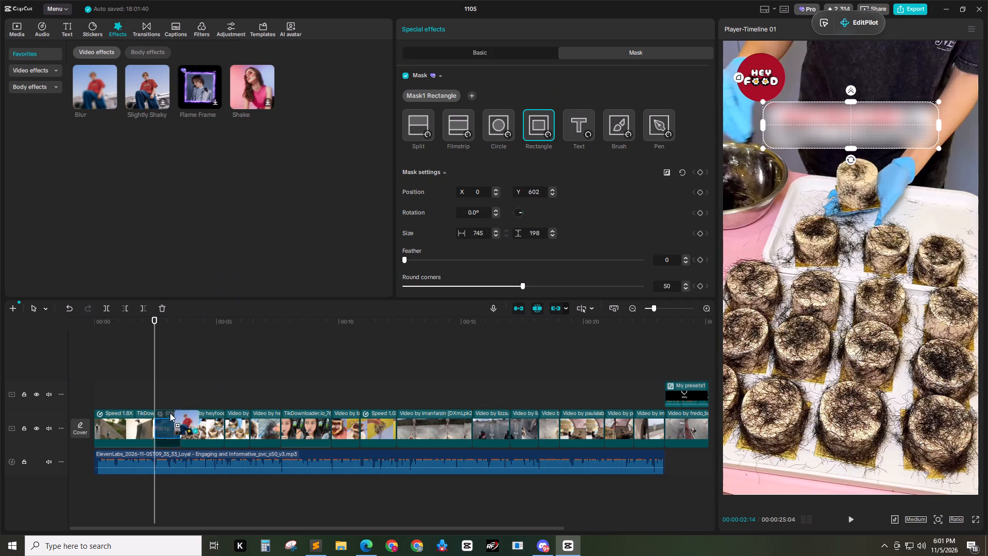
{"action": "left_click_drag", "start_coordinate": [170, 413], "coordinate": [170, 414]}
{"action": "double_click", "coordinate": [432, 91]}
{"action": "left_click", "coordinate": [499, 121]}
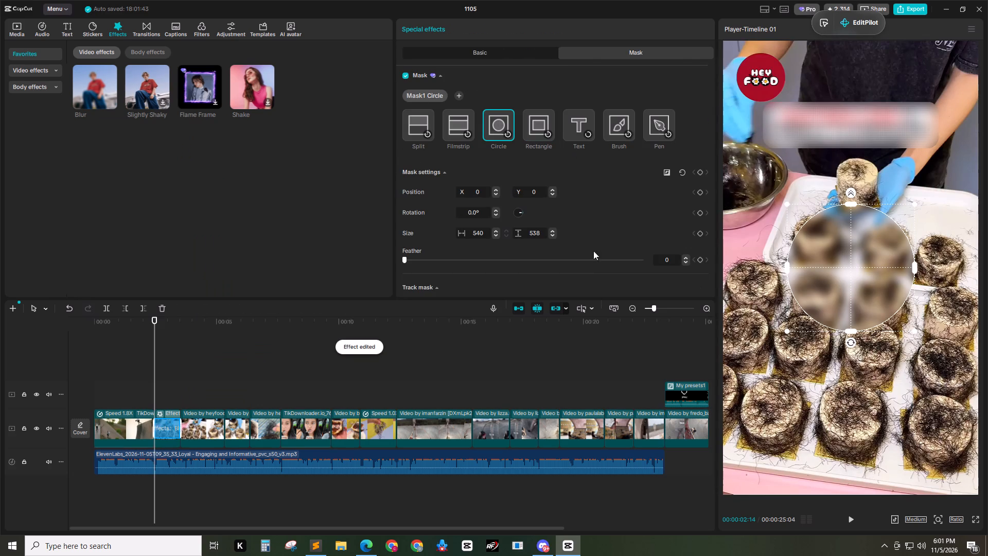
{"action": "left_click", "coordinate": [495, 50]}
{"action": "left_click_drag", "start_coordinate": [525, 116], "coordinate": [684, 120]}
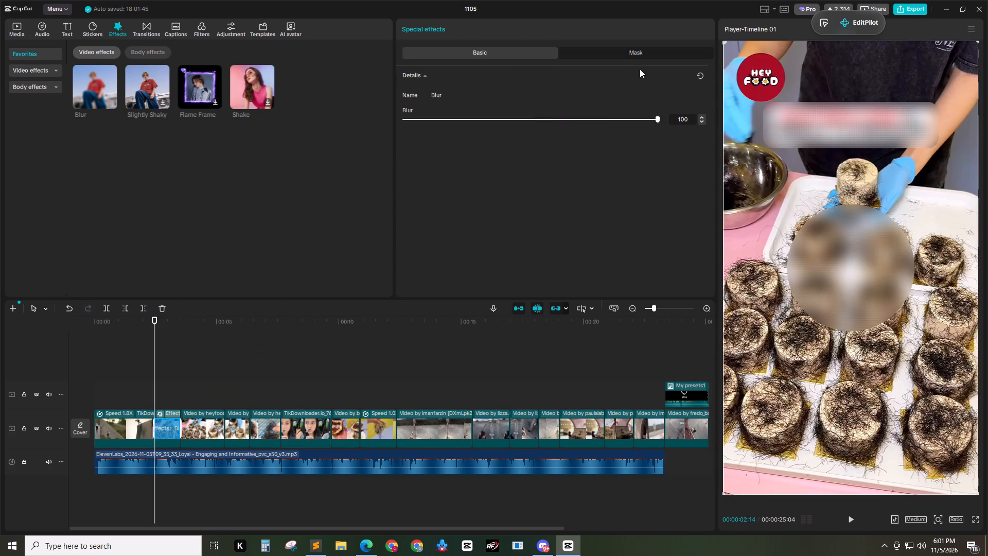
{"action": "left_click", "coordinate": [628, 54]}
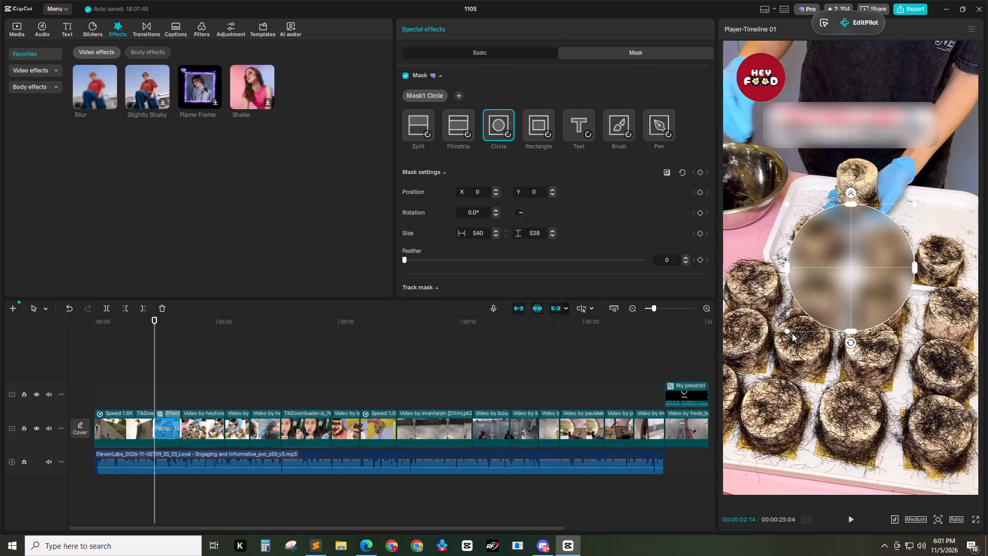
Fit the circle mask over the HEY FOOD logo, about 222 × 221 in size at X -376, Y 805.
{"action": "left_click_drag", "start_coordinate": [787, 331], "coordinate": [826, 304]}
{"action": "left_click_drag", "start_coordinate": [845, 276], "coordinate": [754, 82]}
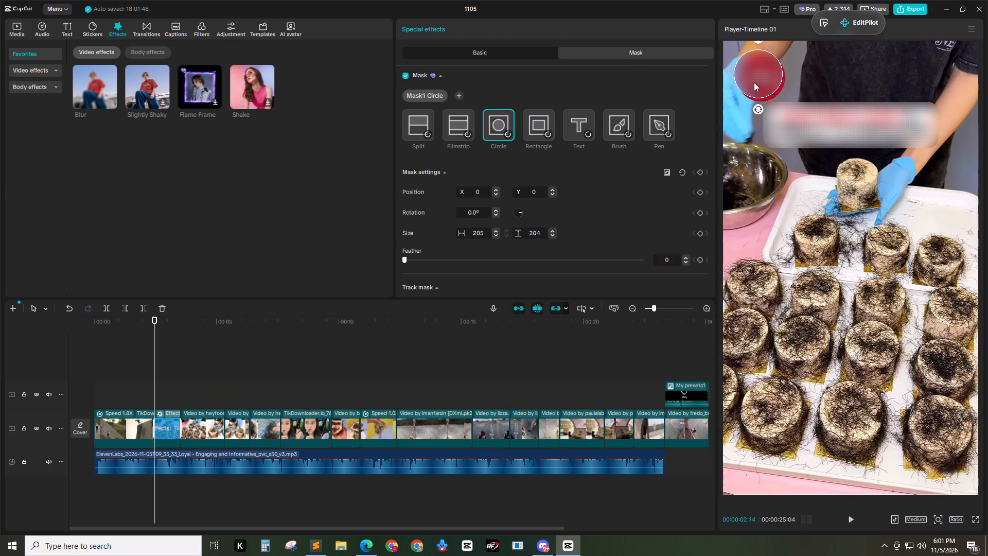
{"action": "left_click_drag", "start_coordinate": [754, 82], "coordinate": [755, 85]}
{"action": "left_click", "coordinate": [737, 99]}
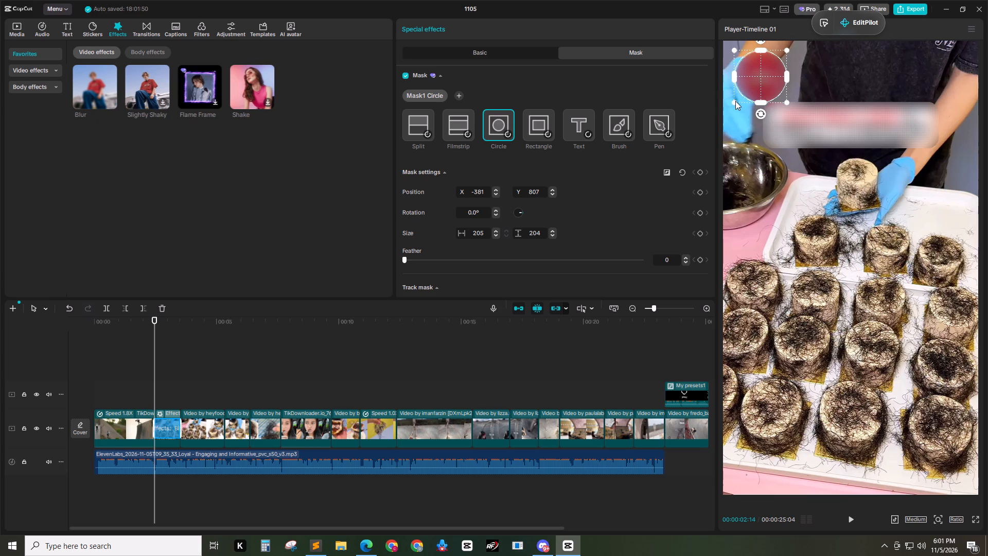
{"action": "left_click", "coordinate": [754, 77]}
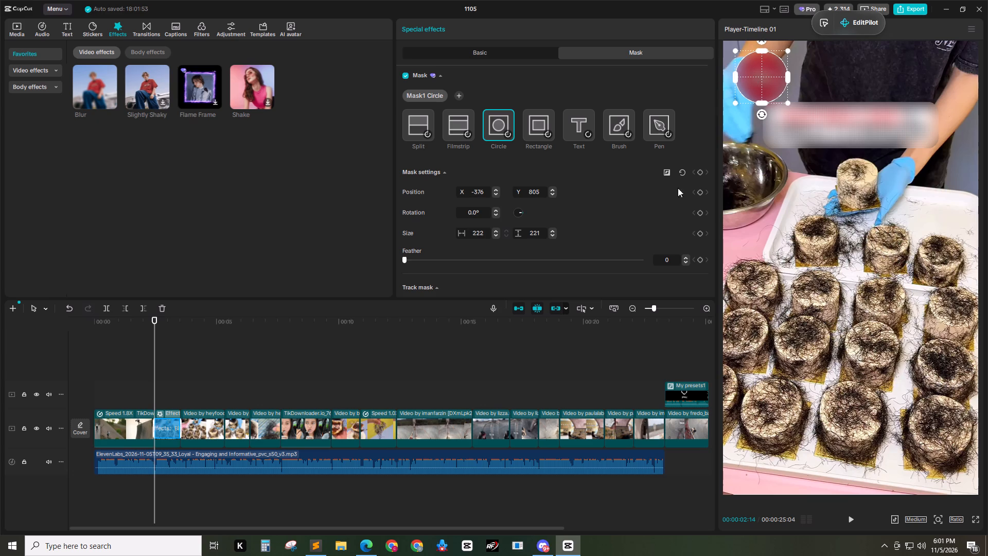
Apply the Blur effect to the second hairy cake clip at maximum strength with a circle mask.
{"action": "left_click_drag", "start_coordinate": [179, 325], "coordinate": [192, 325]}
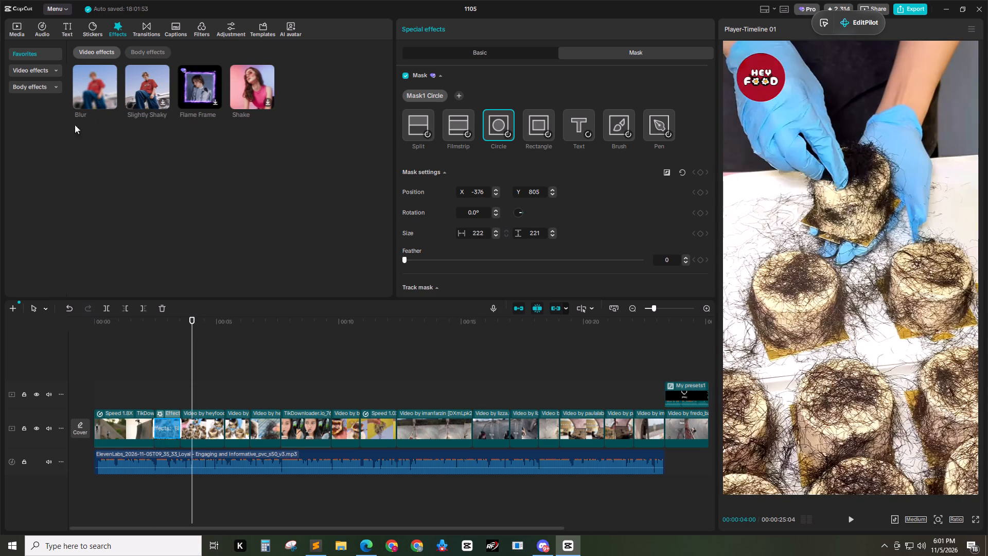
{"action": "left_click_drag", "start_coordinate": [96, 78], "coordinate": [234, 205]}
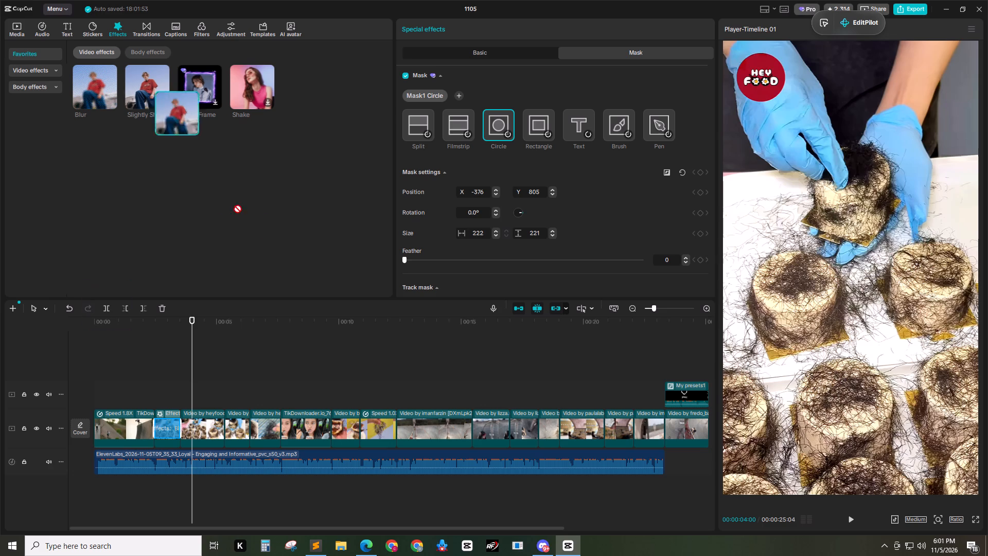
{"action": "left_click_drag", "start_coordinate": [234, 205], "coordinate": [192, 427]}
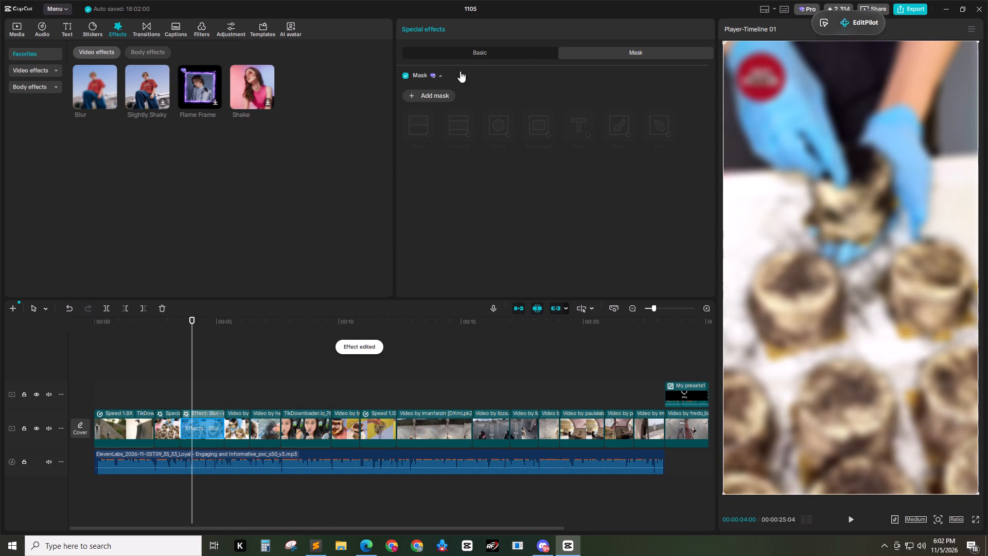
{"action": "left_click", "coordinate": [471, 61]}
{"action": "left_click", "coordinate": [497, 53]}
{"action": "left_click_drag", "start_coordinate": [530, 118], "coordinate": [724, 106]}
{"action": "left_click", "coordinate": [616, 53]}
{"action": "left_click", "coordinate": [437, 97]}
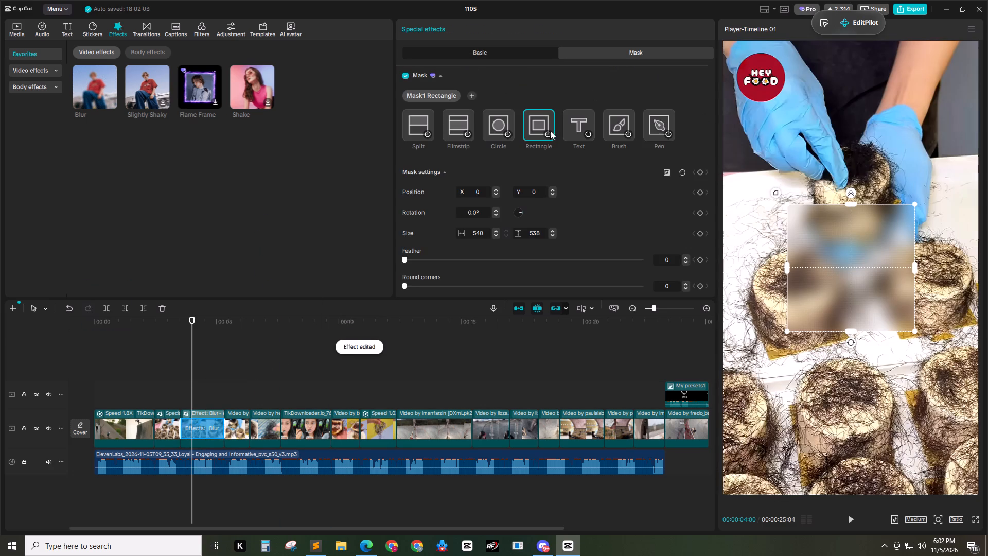
{"action": "left_click", "coordinate": [509, 121]}
Fit this clip's circle mask over the HEY FOOD logo, about 213 × 212 in size at X -385, Y 805.
{"action": "left_click_drag", "start_coordinate": [789, 332], "coordinate": [820, 316]}
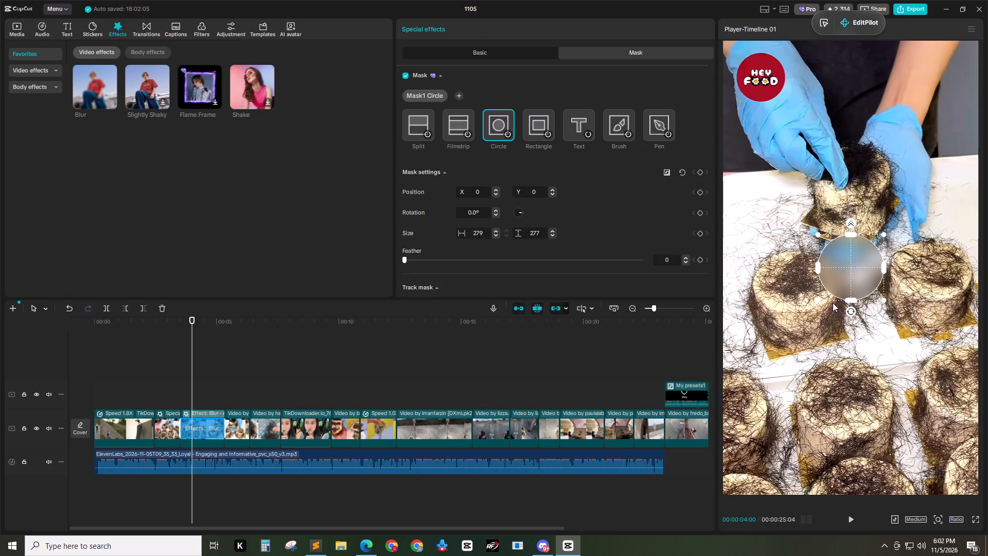
{"action": "left_click_drag", "start_coordinate": [845, 279], "coordinate": [757, 89]}
{"action": "left_click_drag", "start_coordinate": [729, 109], "coordinate": [736, 104]}
{"action": "left_click", "coordinate": [764, 89]}
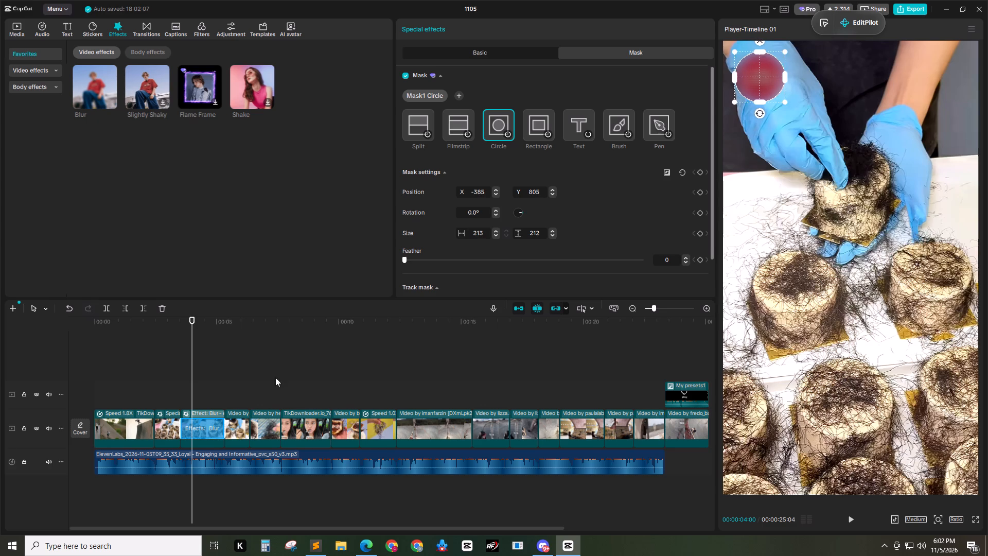
Refine the second clip's logo mask to about 218 × 217 at X -376, Y 805.
{"action": "left_click", "coordinate": [233, 373]}
{"action": "left_click_drag", "start_coordinate": [235, 328], "coordinate": [209, 331]}
{"action": "left_click", "coordinate": [187, 413]}
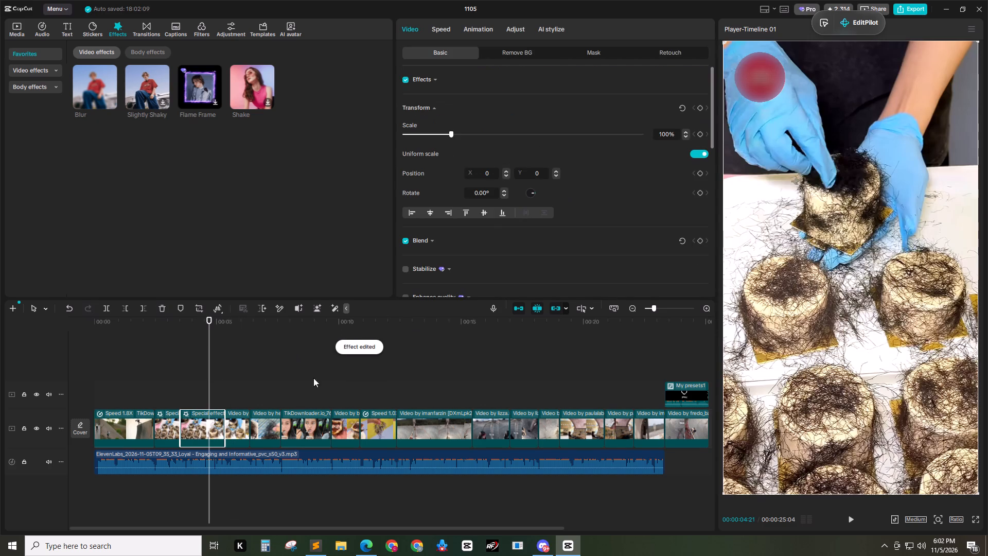
{"action": "left_click", "coordinate": [202, 413]}
{"action": "left_click", "coordinate": [784, 101]}
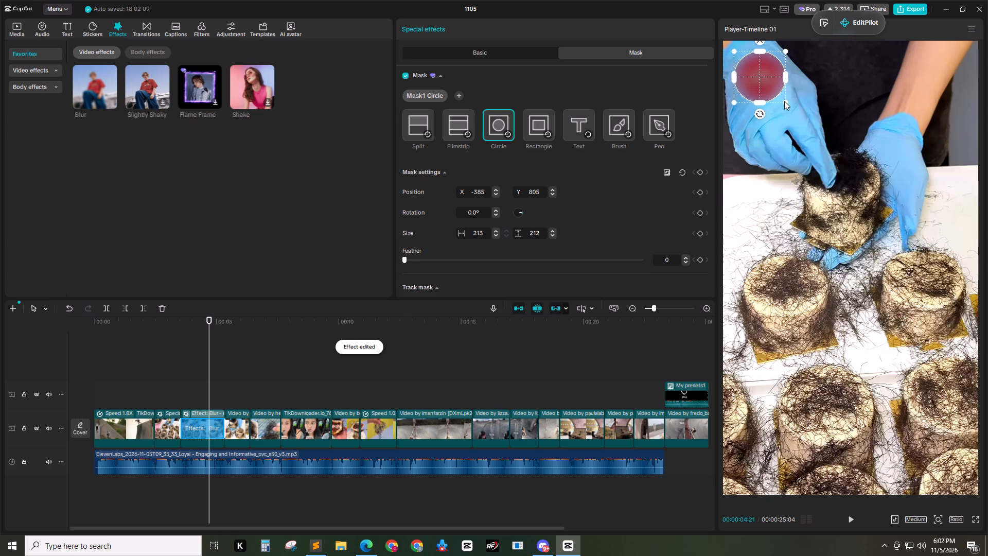
{"action": "left_click", "coordinate": [763, 91]}
Apply the Blur effect to the third hairy cake clip, around 00:00:05:24, with blur 100 and a circle mask.
{"action": "left_click_drag", "start_coordinate": [175, 328], "coordinate": [175, 327]}
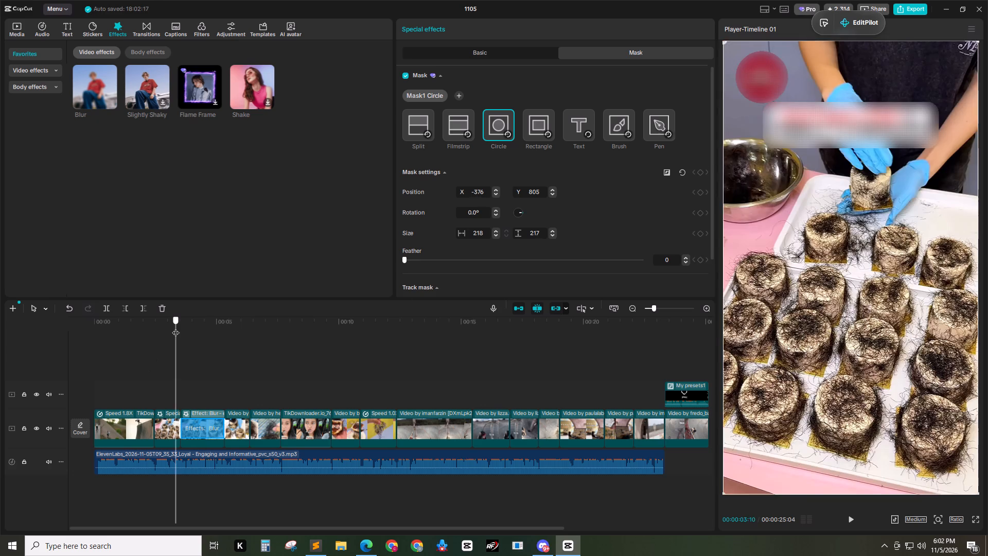
{"action": "left_click_drag", "start_coordinate": [175, 327], "coordinate": [236, 326]}
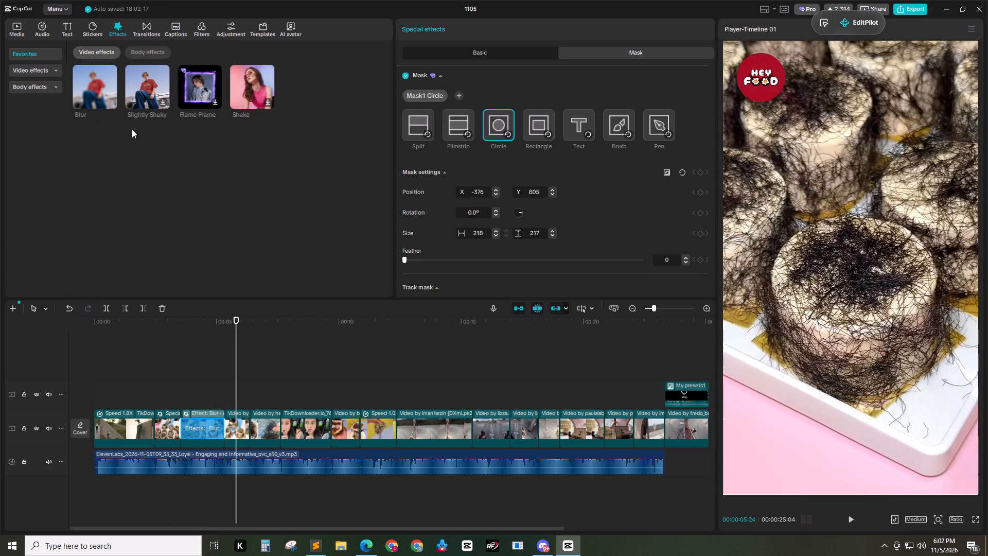
{"action": "left_click_drag", "start_coordinate": [100, 80], "coordinate": [242, 420]}
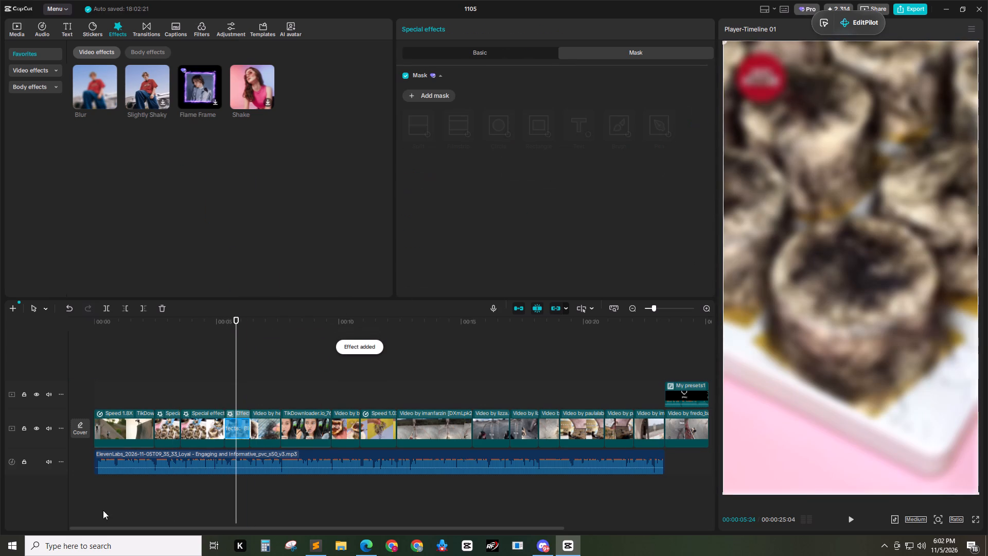
{"action": "left_click", "coordinate": [458, 54]}
{"action": "left_click_drag", "start_coordinate": [532, 114], "coordinate": [826, 111]}
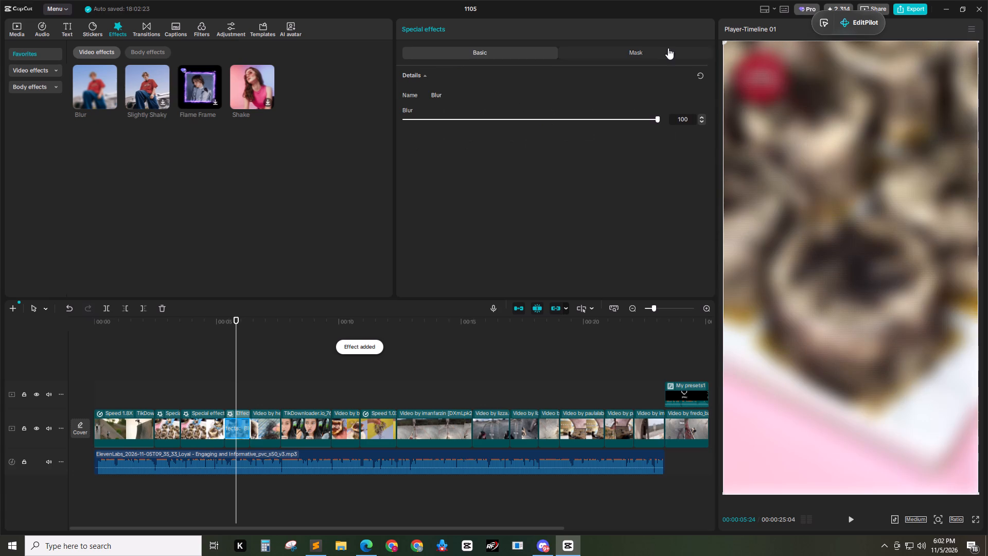
{"action": "left_click", "coordinate": [663, 46]}
{"action": "left_click", "coordinate": [665, 52]}
{"action": "double_click", "coordinate": [424, 94]}
{"action": "left_click", "coordinate": [496, 125]}
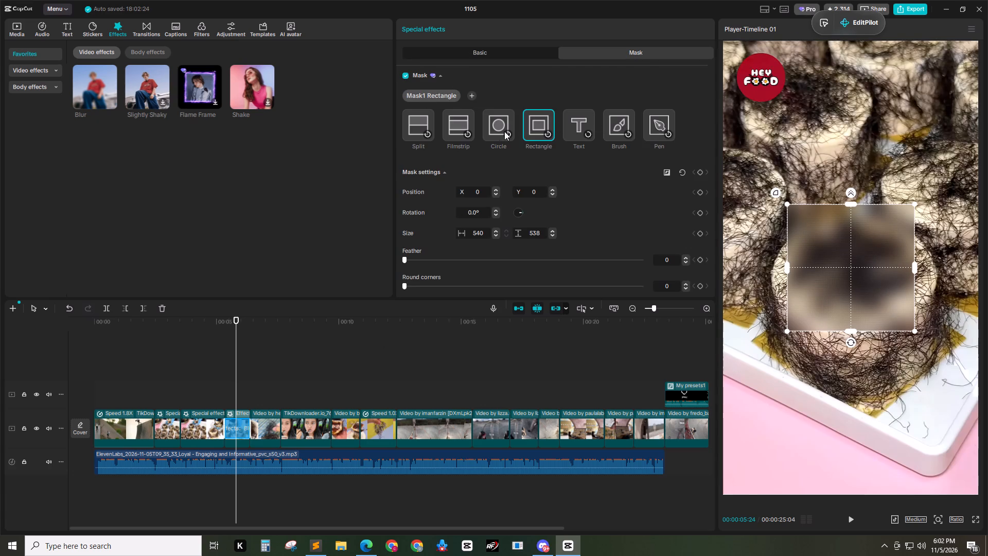
Fit the third clip's circle mask over the HEY FOOD logo, about 253 × 251 in size.
{"action": "left_click_drag", "start_coordinate": [786, 332], "coordinate": [824, 298]}
{"action": "left_click_drag", "start_coordinate": [853, 282], "coordinate": [843, 253]}
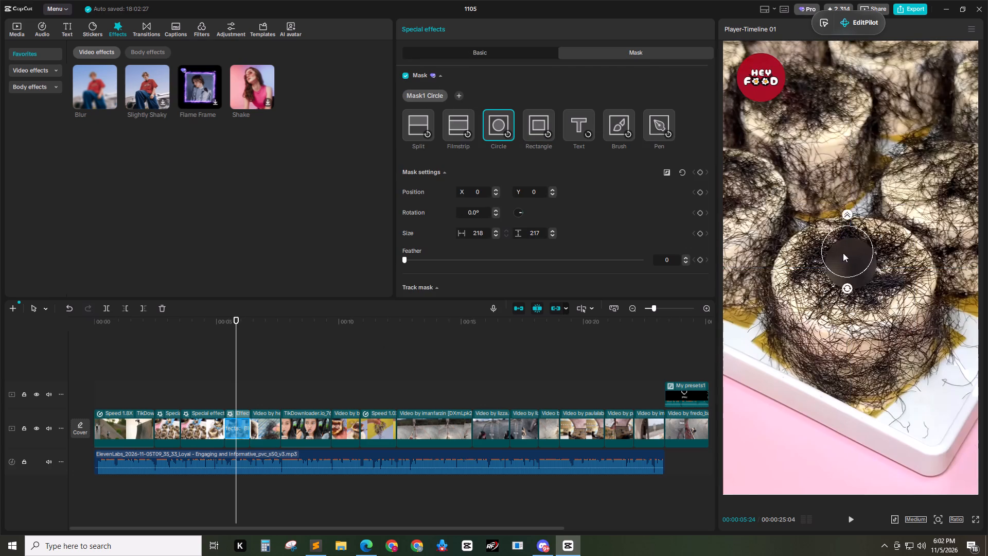
{"action": "left_click_drag", "start_coordinate": [843, 253], "coordinate": [764, 96]}
{"action": "left_click", "coordinate": [786, 110]}
{"action": "left_click", "coordinate": [772, 96]}
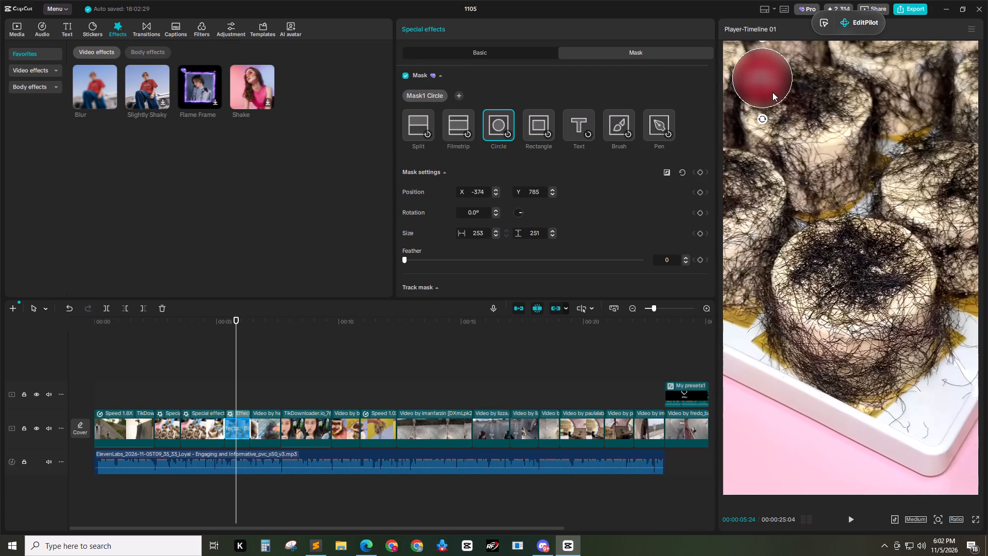
Refine the third hairy cake clip's logo mask to about 222 × 221 at X -385, Y 805.
{"action": "left_click", "coordinate": [791, 106]}
{"action": "left_click", "coordinate": [768, 92]}
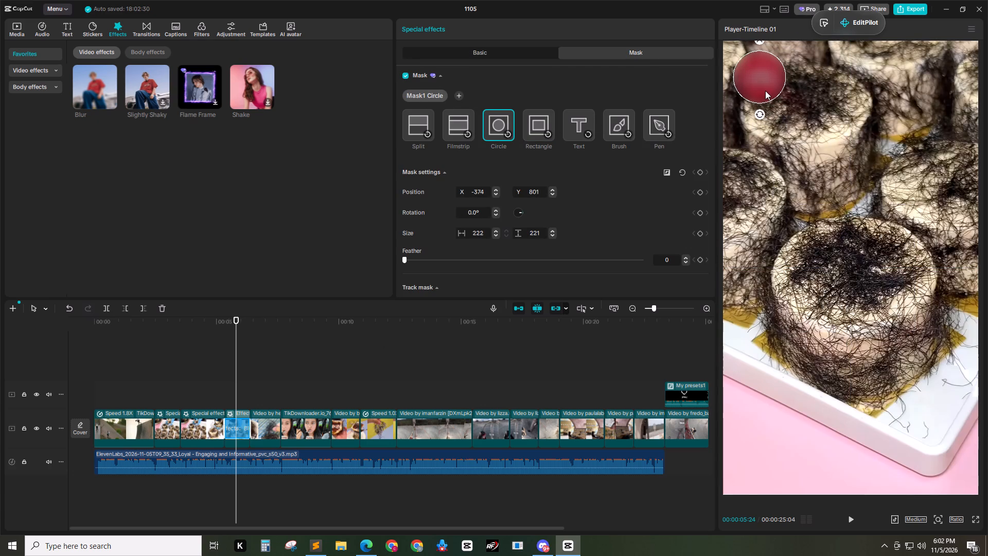
Apply the Blur effect to the fourth hairy cake clip, around 00:00:06:24, with blur 100 and a circle mask.
{"action": "left_click_drag", "start_coordinate": [255, 327], "coordinate": [260, 327]}
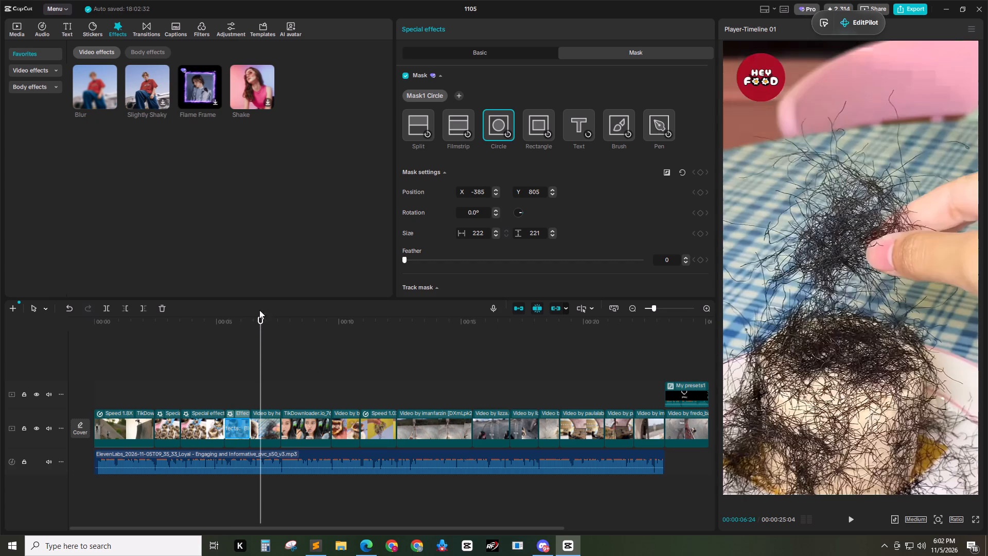
{"action": "left_click_drag", "start_coordinate": [84, 77], "coordinate": [261, 411]}
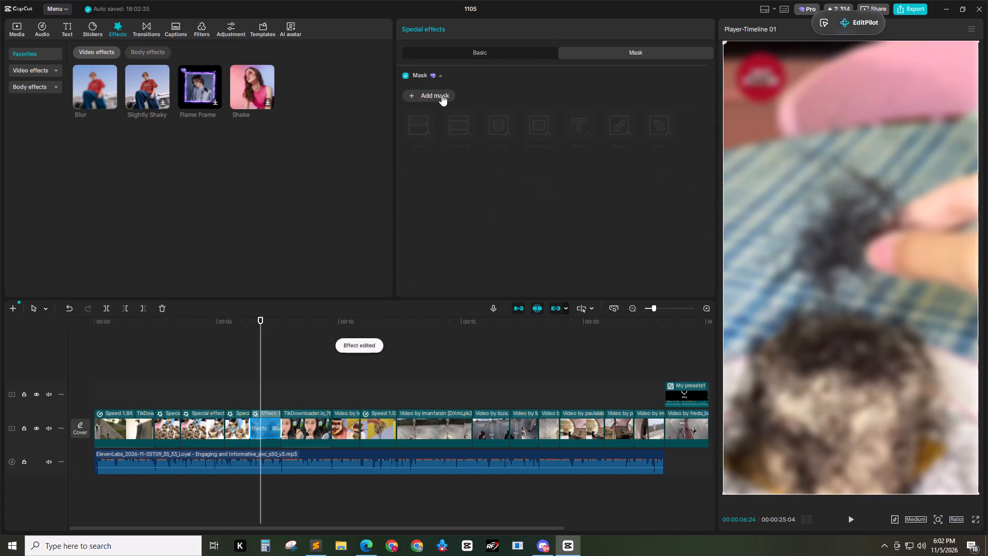
{"action": "double_click", "coordinate": [440, 95]}
{"action": "left_click", "coordinate": [510, 48]}
{"action": "left_click_drag", "start_coordinate": [535, 119], "coordinate": [807, 120]}
{"action": "left_click", "coordinate": [637, 47]}
{"action": "left_click", "coordinate": [491, 121]}
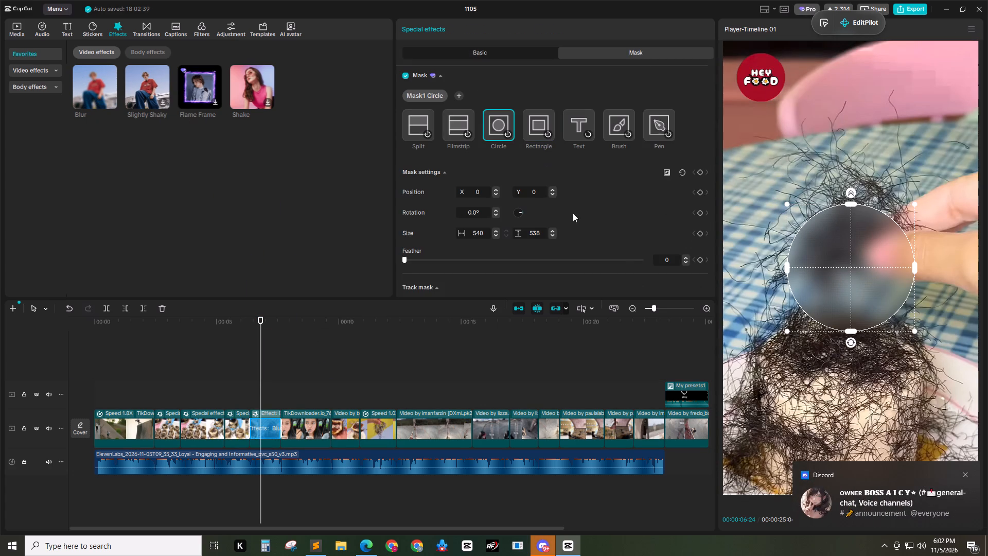
Fit the fourth clip's circle mask over the HEY FOOD logo, about 226 × 225 in size at X -383, Y 803.
{"action": "left_click_drag", "start_coordinate": [791, 331], "coordinate": [814, 318]}
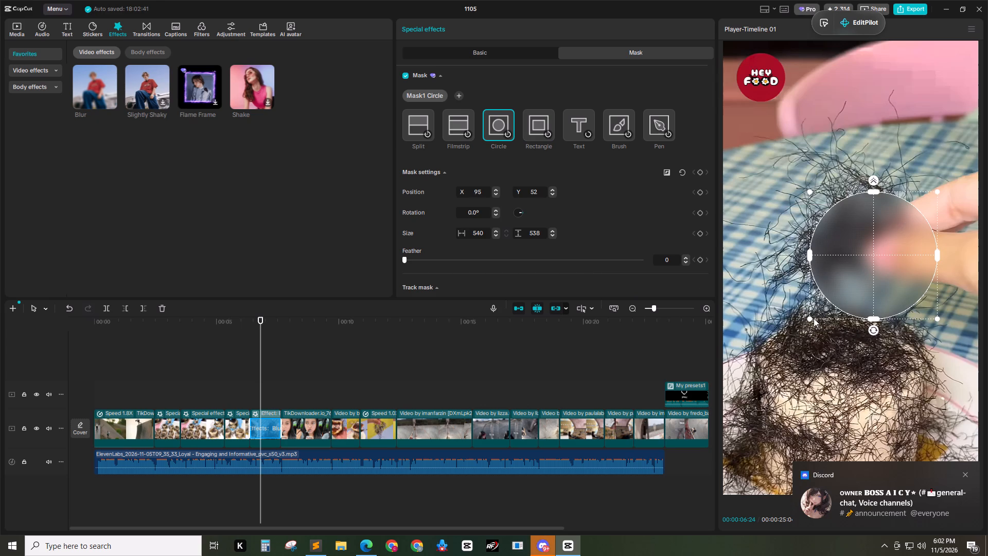
{"action": "left_click_drag", "start_coordinate": [807, 316], "coordinate": [842, 291]}
{"action": "left_click_drag", "start_coordinate": [808, 322], "coordinate": [818, 315]}
{"action": "left_click_drag", "start_coordinate": [809, 320], "coordinate": [840, 294]}
{"action": "left_click_drag", "start_coordinate": [878, 276], "coordinate": [767, 101]}
{"action": "left_click_drag", "start_coordinate": [795, 114], "coordinate": [788, 107]}
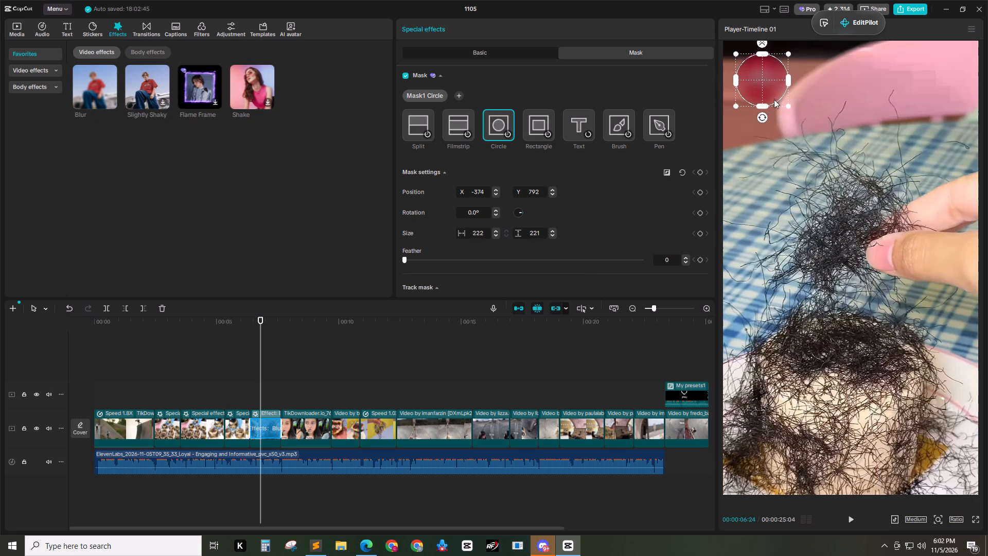
{"action": "left_click", "coordinate": [772, 96]}
{"action": "left_click", "coordinate": [787, 103]}
{"action": "left_click", "coordinate": [767, 90]}
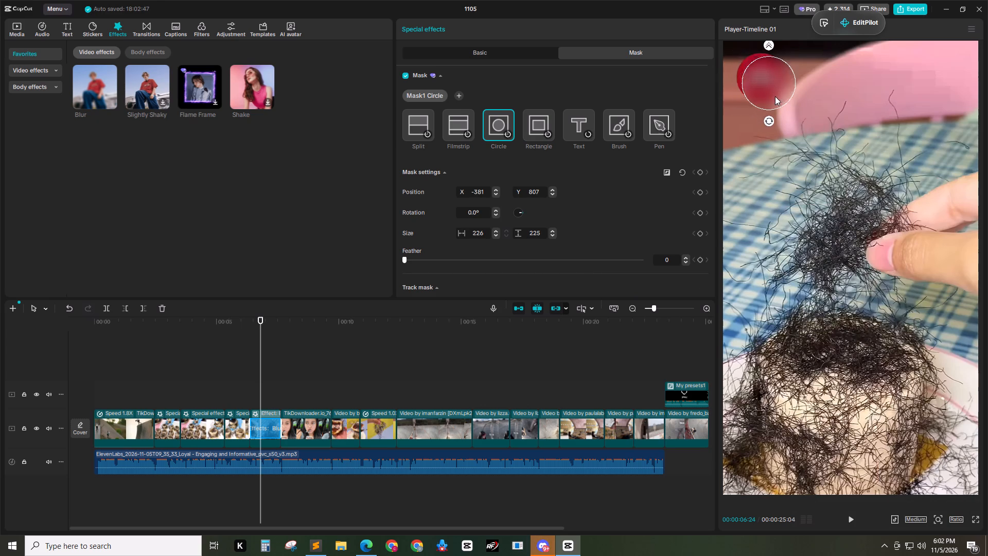
Apply the Blur effect to the car cake-eating clip, around 00:00:08:10, with blur 100 and a rectangle mask with round corners 50.
{"action": "left_click_drag", "start_coordinate": [264, 324], "coordinate": [298, 324]}
{"action": "left_click_drag", "start_coordinate": [85, 75], "coordinate": [312, 425]}
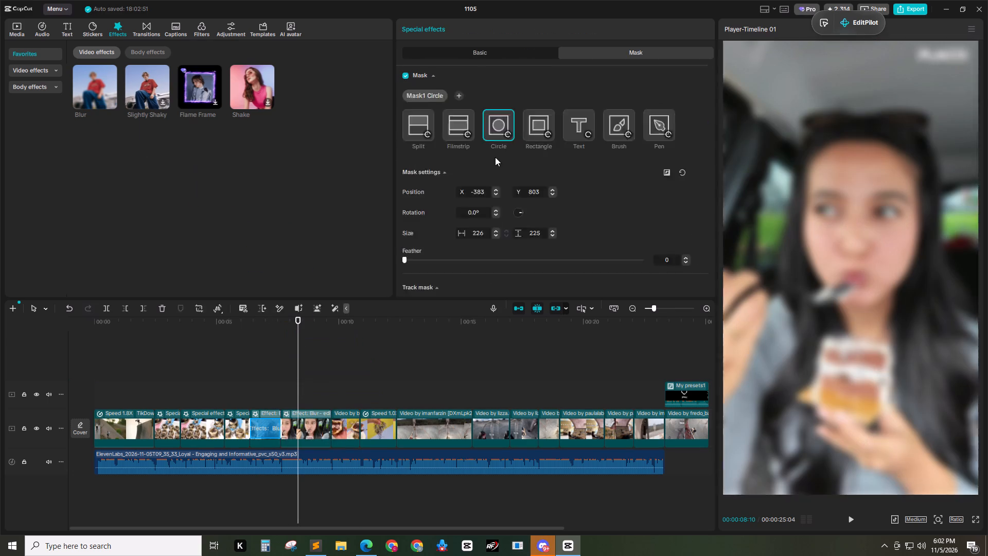
{"action": "left_click", "coordinate": [442, 98]}
{"action": "left_click", "coordinate": [664, 285]}
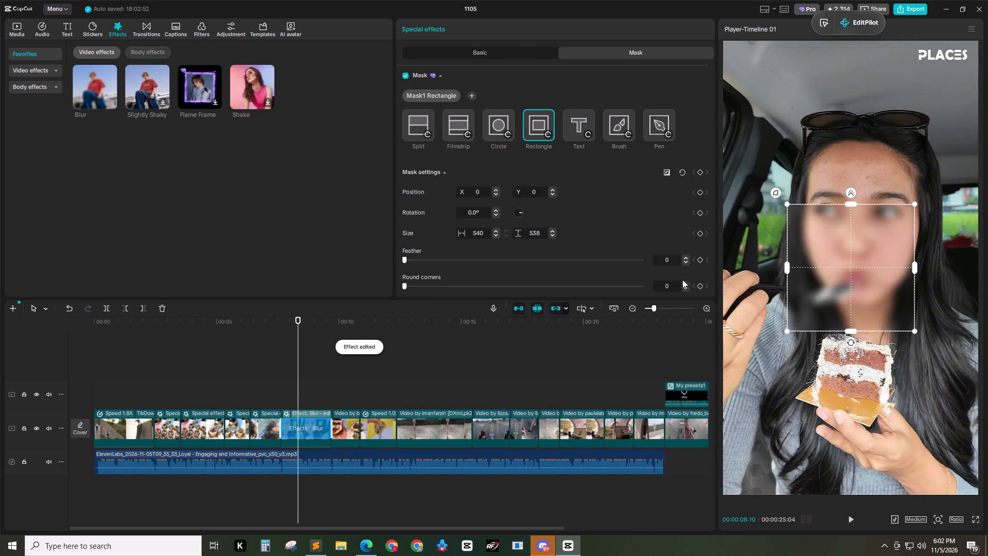
{"action": "key", "text": "5"}
{"action": "key", "text": "Return"}
{"action": "left_click", "coordinate": [505, 44]}
{"action": "left_click", "coordinate": [509, 56]}
{"action": "left_click_drag", "start_coordinate": [528, 120], "coordinate": [831, 118]}
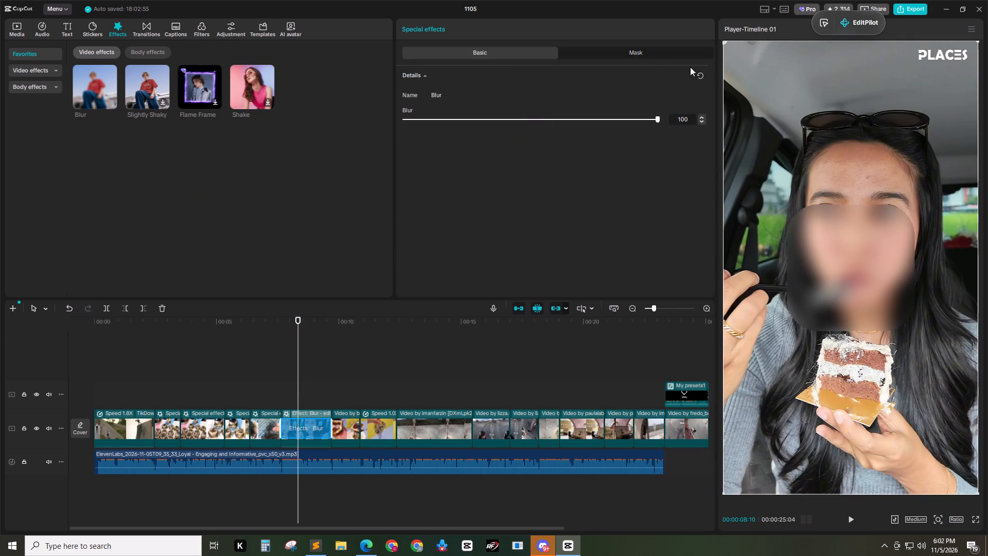
{"action": "left_click", "coordinate": [653, 54]}
Fit this clip's rectangle mask over the PLACES caption, about 222 × 85 in size at X 385, Y 894.
{"action": "left_click_drag", "start_coordinate": [854, 205], "coordinate": [855, 258]}
{"action": "left_click_drag", "start_coordinate": [856, 268], "coordinate": [931, 153]}
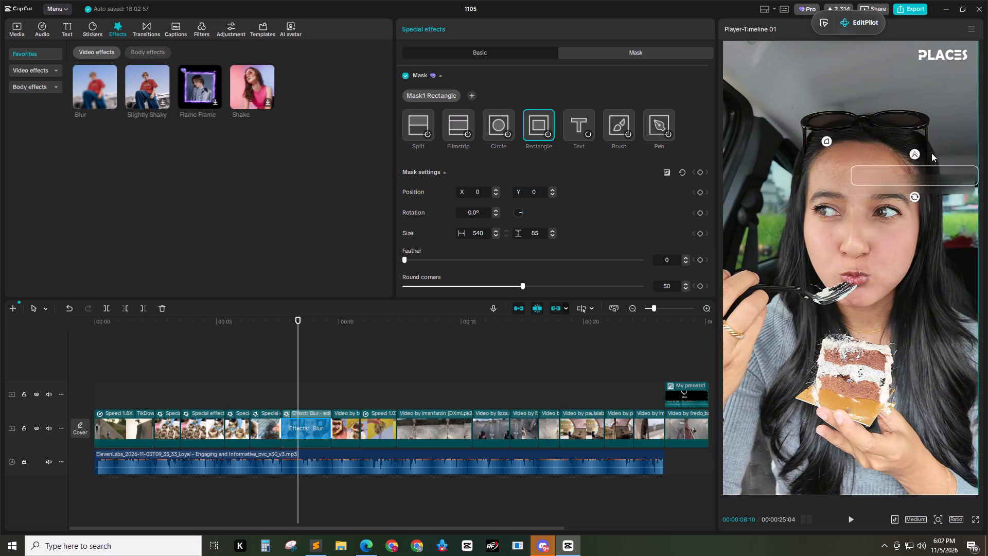
{"action": "left_click_drag", "start_coordinate": [931, 153], "coordinate": [911, 90]}
{"action": "left_click_drag", "start_coordinate": [844, 90], "coordinate": [875, 92]}
{"action": "left_click_drag", "start_coordinate": [895, 96], "coordinate": [929, 62]}
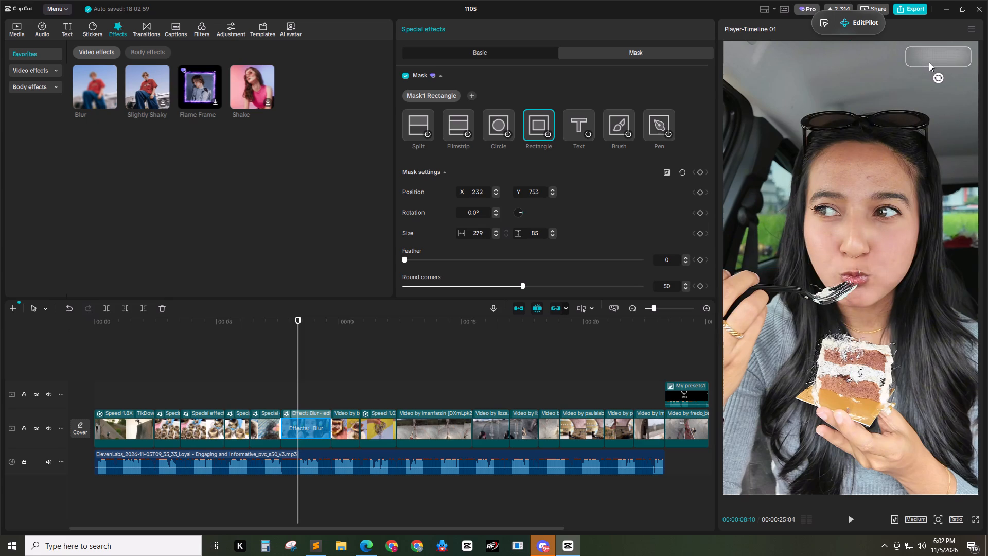
{"action": "left_click_drag", "start_coordinate": [929, 62], "coordinate": [931, 62]}
{"action": "left_click_drag", "start_coordinate": [907, 59], "coordinate": [914, 59]}
{"action": "left_click", "coordinate": [928, 58]}
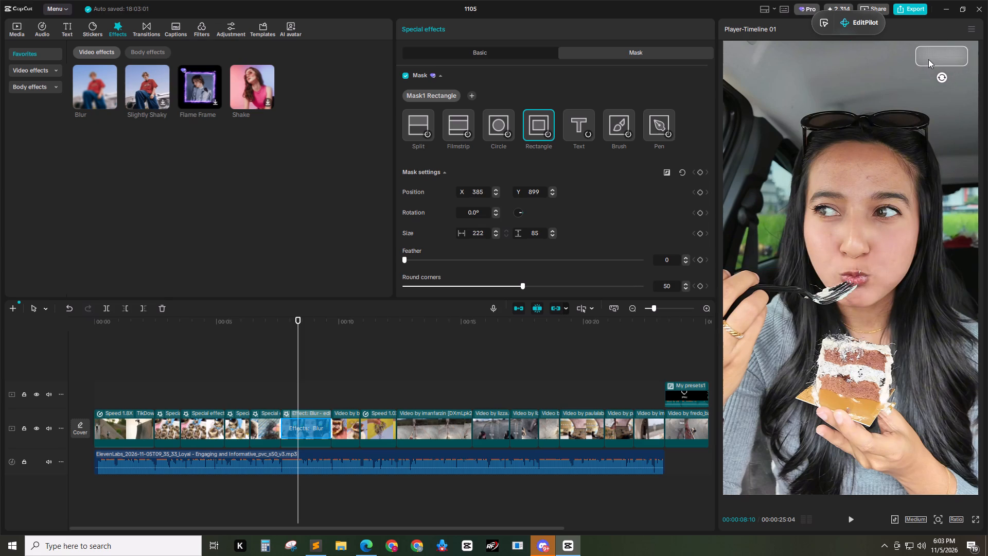
Apply the Blur effect to the first BEST FOOD clip, around 00:00:10:09, with blur 100 and a rectangle mask with round corners 50.
{"action": "left_click_drag", "start_coordinate": [300, 322], "coordinate": [346, 325]}
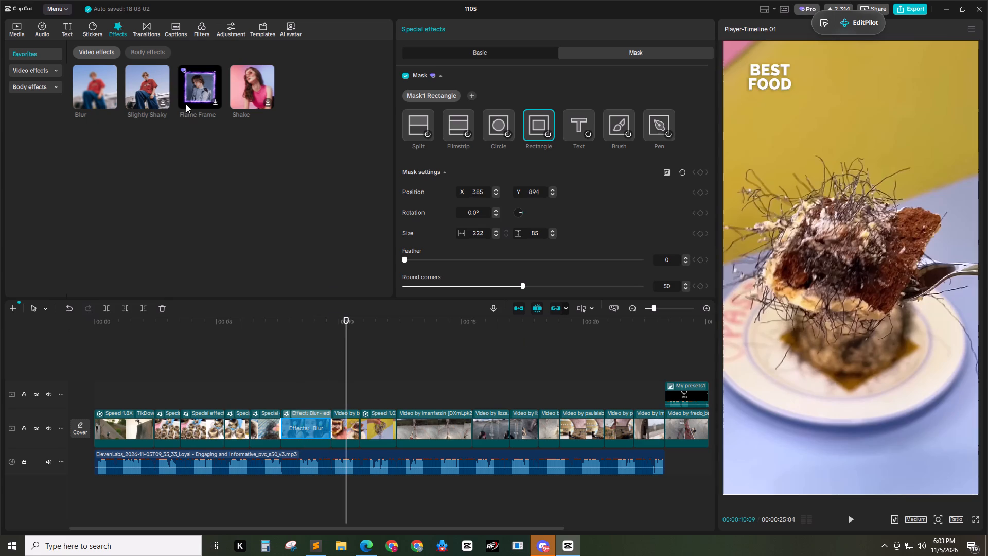
{"action": "left_click_drag", "start_coordinate": [101, 83], "coordinate": [343, 417]}
{"action": "triple_click", "coordinate": [432, 97]}
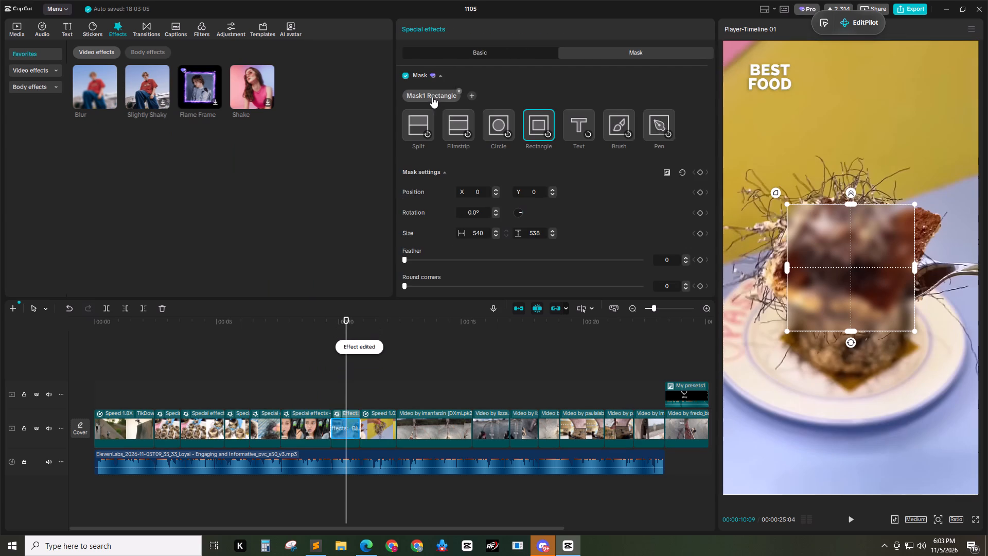
{"action": "left_click", "coordinate": [662, 290]}
{"action": "key", "text": "5"}
{"action": "key", "text": "Return"}
{"action": "left_click", "coordinate": [500, 52]}
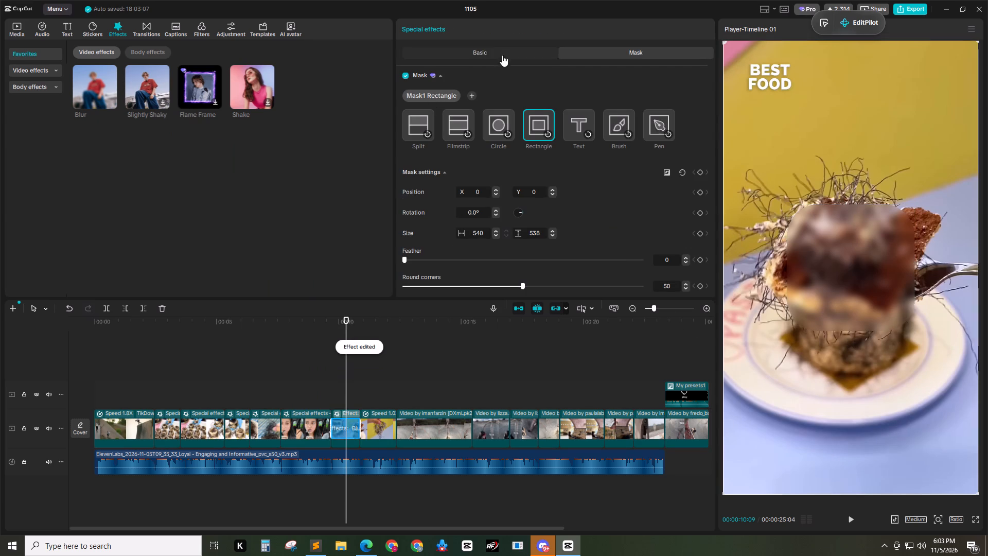
{"action": "left_click_drag", "start_coordinate": [523, 117], "coordinate": [808, 124]}
{"action": "left_click", "coordinate": [641, 48]}
Fit this clip's rectangle mask over the BEST FOOD caption, about 213 × 124 in size at X -344, Y 807.
{"action": "left_click_drag", "start_coordinate": [849, 204], "coordinate": [852, 254]}
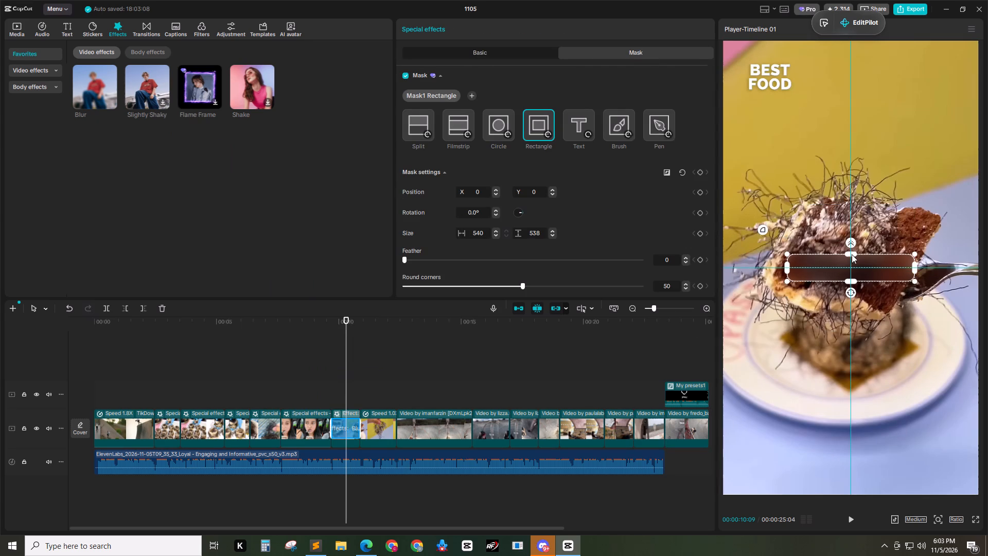
{"action": "left_click_drag", "start_coordinate": [852, 254], "coordinate": [851, 254]}
{"action": "left_click_drag", "start_coordinate": [916, 265], "coordinate": [885, 265]}
{"action": "left_click_drag", "start_coordinate": [866, 266], "coordinate": [788, 80]}
{"action": "left_click", "coordinate": [807, 83]}
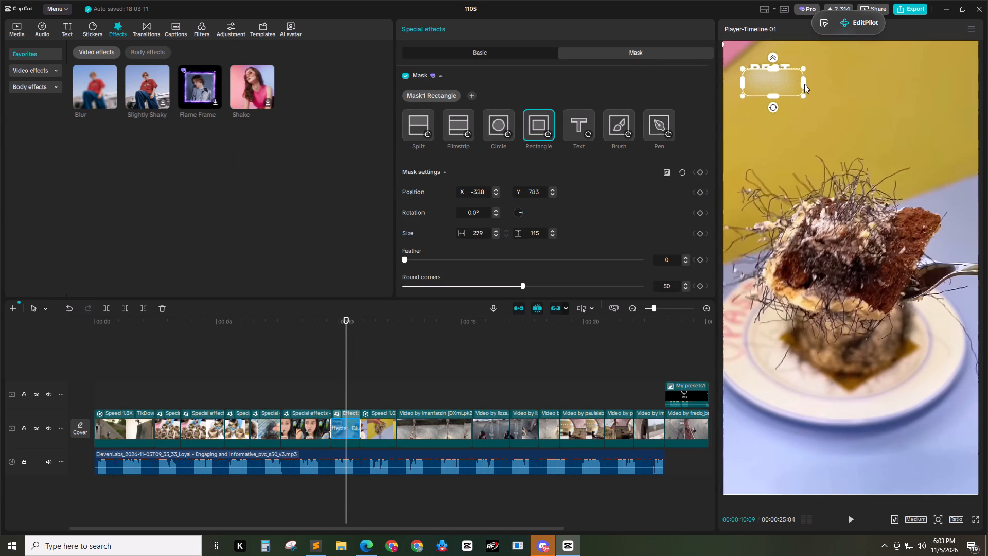
{"action": "left_click_drag", "start_coordinate": [780, 85], "coordinate": [776, 77]}
{"action": "left_click", "coordinate": [800, 73]}
{"action": "left_click", "coordinate": [775, 76]}
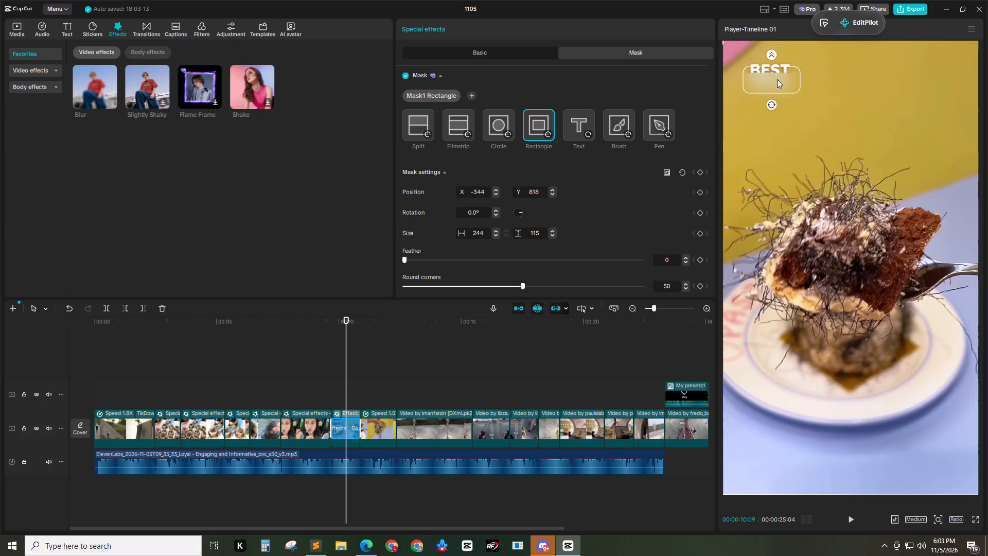
{"action": "left_click_drag", "start_coordinate": [799, 76], "coordinate": [792, 76]}
{"action": "left_click", "coordinate": [780, 77]}
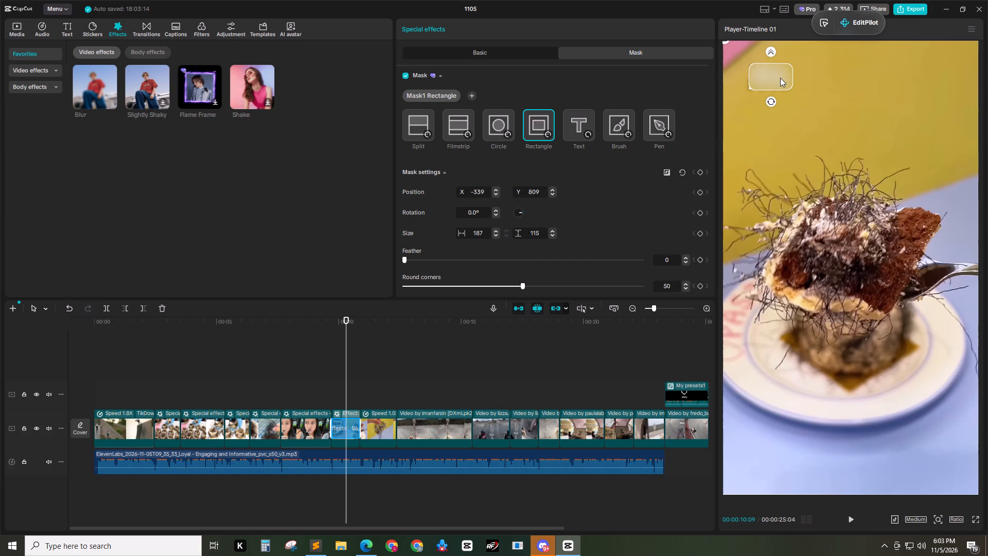
{"action": "left_click", "coordinate": [771, 63]}
{"action": "left_click", "coordinate": [794, 80]}
{"action": "left_click", "coordinate": [792, 79]}
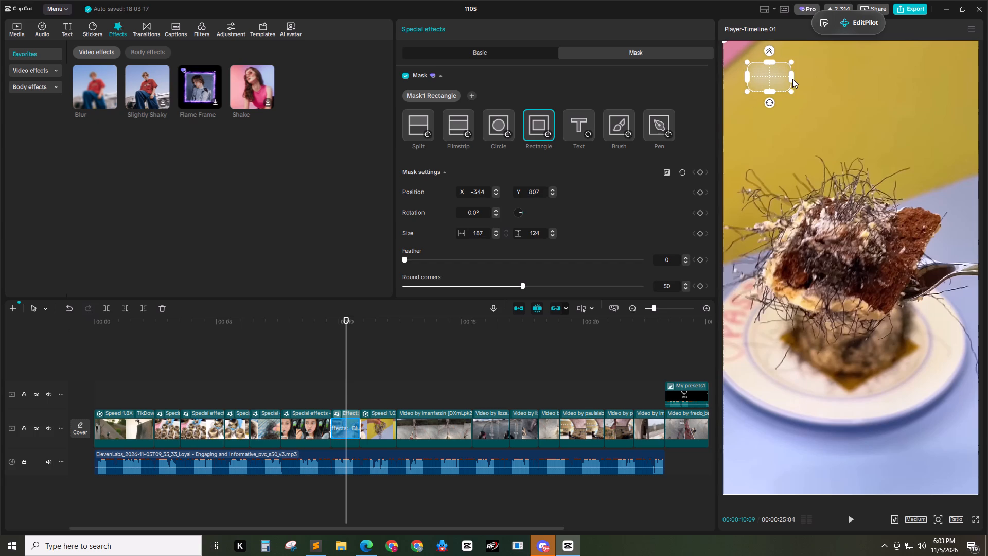
Apply the Blur effect to the second BEST FOOD clip, around 00:00:11:18, with blur 100 and a rectangle mask with round corners 50.
{"action": "left_click", "coordinate": [346, 327]}
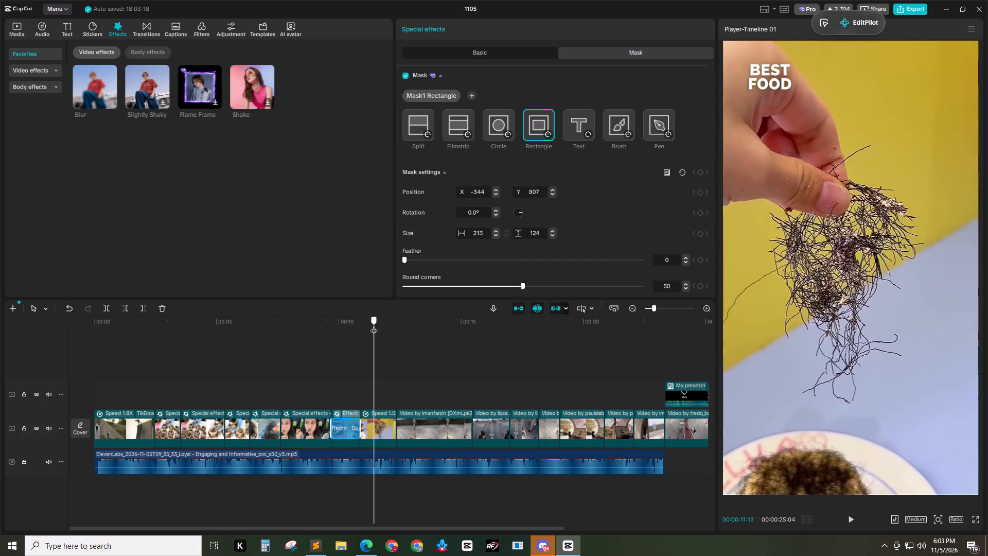
{"action": "left_click_drag", "start_coordinate": [360, 321], "coordinate": [372, 321]}
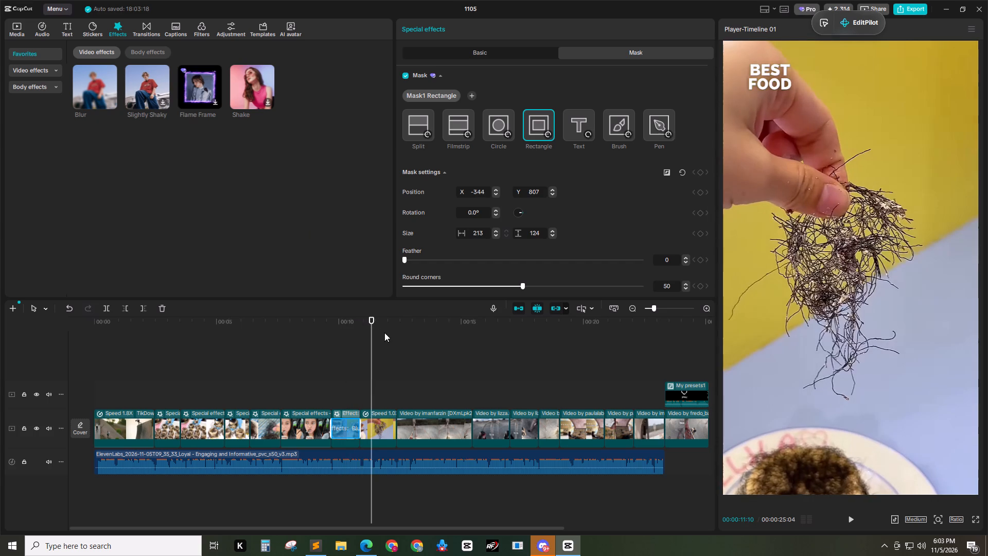
{"action": "left_click", "coordinate": [346, 370]}
{"action": "left_click", "coordinate": [378, 366]}
{"action": "left_click", "coordinate": [375, 321]}
{"action": "left_click", "coordinate": [413, 414]}
{"action": "left_click_drag", "start_coordinate": [381, 321], "coordinate": [341, 322]}
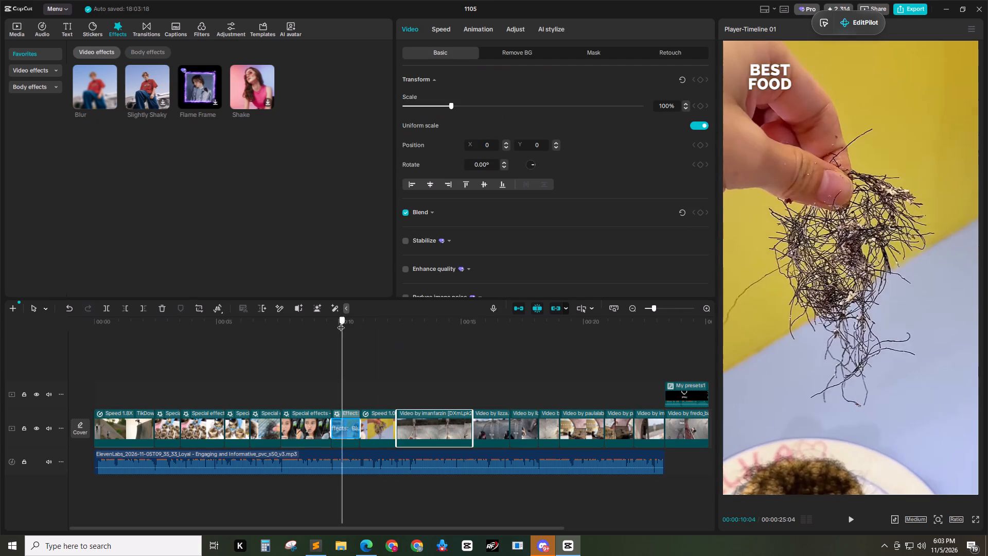
{"action": "left_click_drag", "start_coordinate": [341, 322], "coordinate": [378, 328]}
{"action": "left_click_drag", "start_coordinate": [87, 89], "coordinate": [379, 416]}
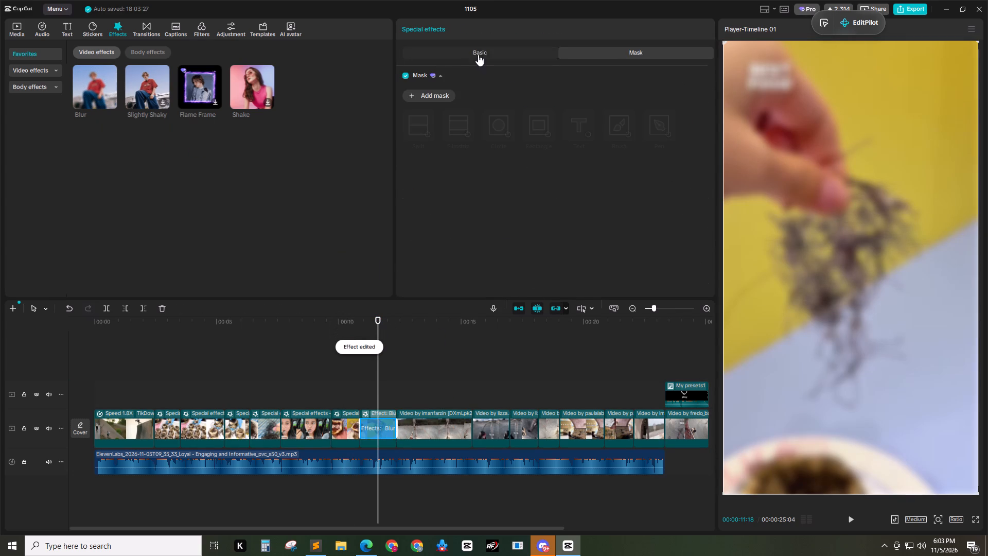
{"action": "double_click", "coordinate": [488, 56]}
{"action": "left_click_drag", "start_coordinate": [525, 120], "coordinate": [793, 119]}
{"action": "left_click", "coordinate": [630, 56]}
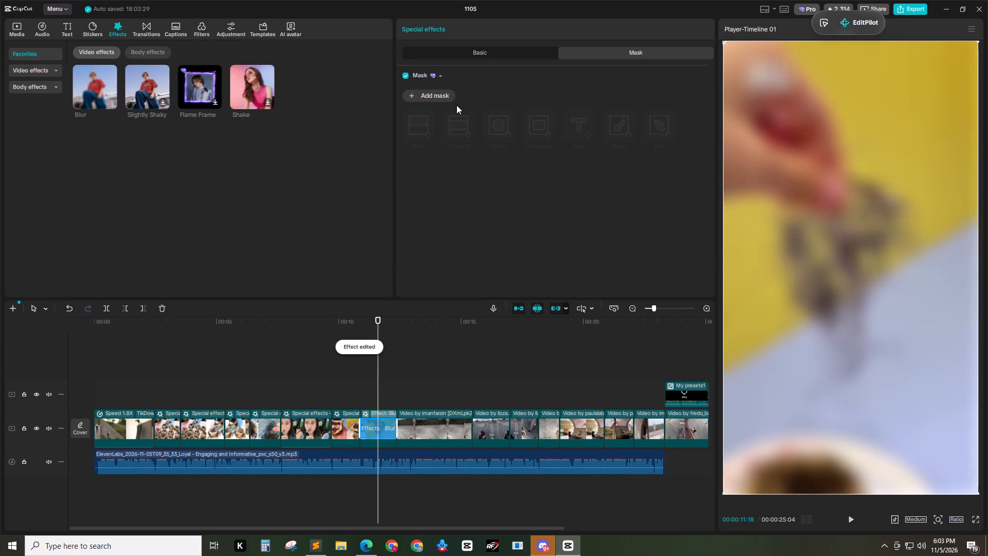
{"action": "triple_click", "coordinate": [447, 97]}
{"action": "left_click", "coordinate": [664, 286]}
{"action": "key", "text": "5"}
{"action": "key", "text": "Return"}
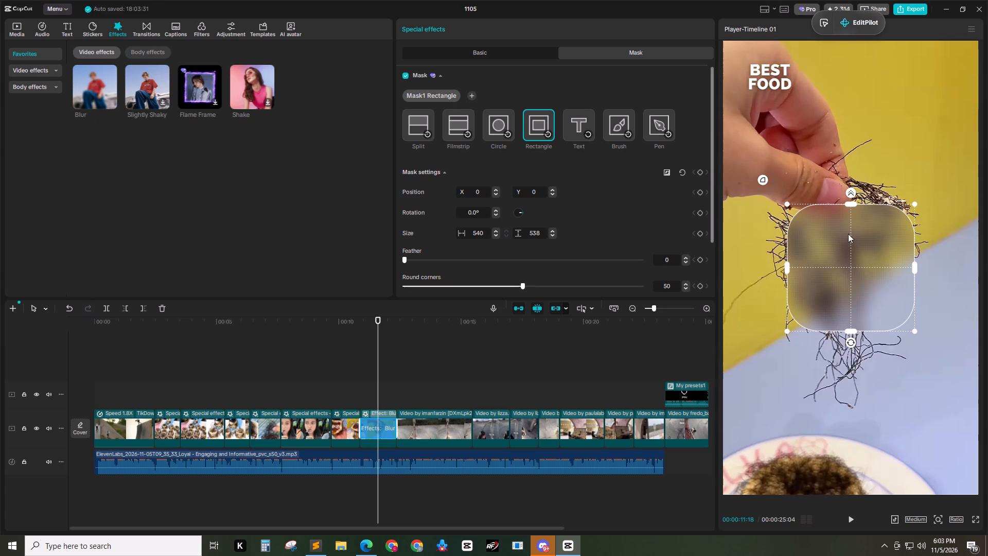
Fit the second clip's rectangle mask over the BEST FOOD caption, about 205 wide at X -344, Y 807.
{"action": "left_click_drag", "start_coordinate": [851, 204], "coordinate": [853, 254]}
{"action": "left_click_drag", "start_coordinate": [914, 268], "coordinate": [879, 271]}
{"action": "left_click_drag", "start_coordinate": [853, 268], "coordinate": [771, 76]}
{"action": "left_click", "coordinate": [772, 63]}
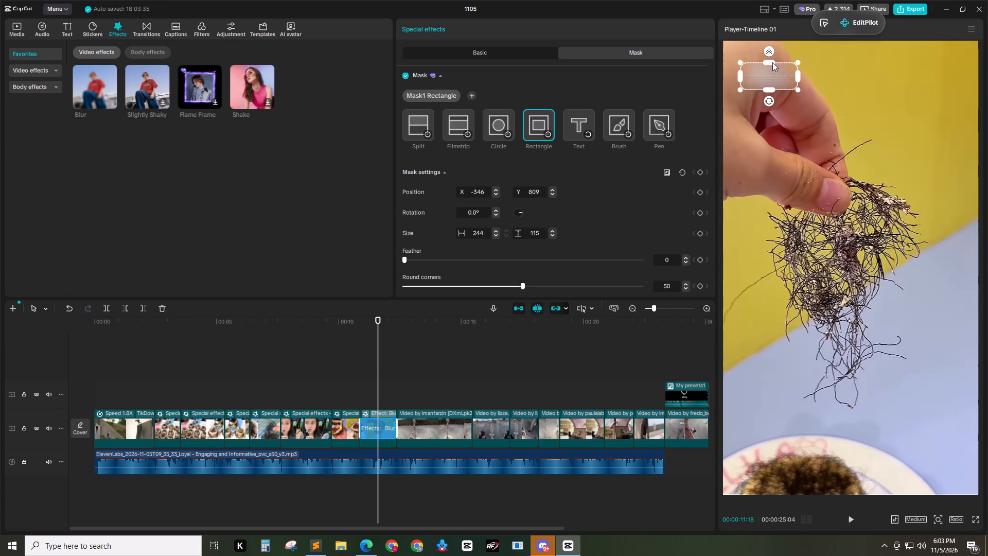
{"action": "left_click_drag", "start_coordinate": [798, 78], "coordinate": [786, 77]}
{"action": "left_click", "coordinate": [769, 79]}
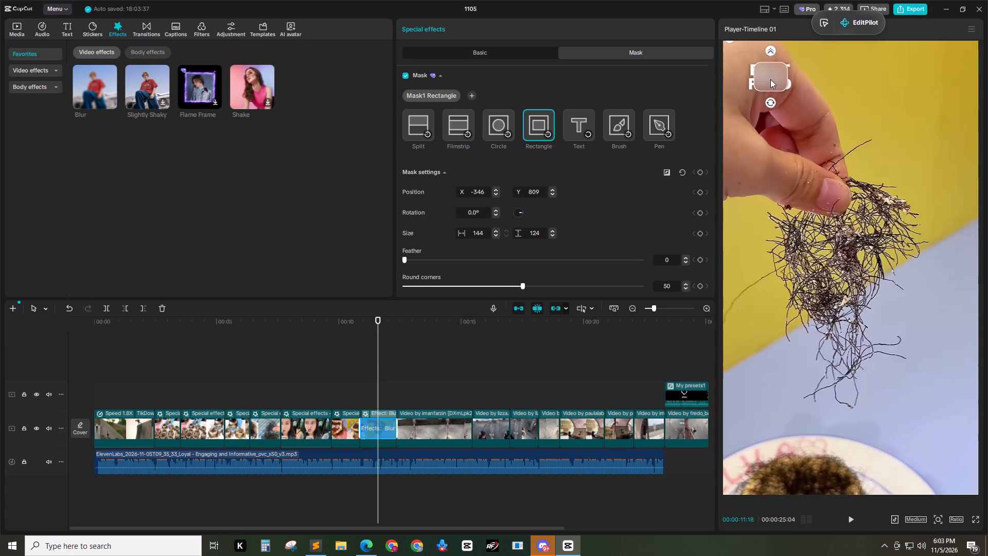
{"action": "left_click_drag", "start_coordinate": [786, 77], "coordinate": [791, 78]}
{"action": "left_click", "coordinate": [773, 79]}
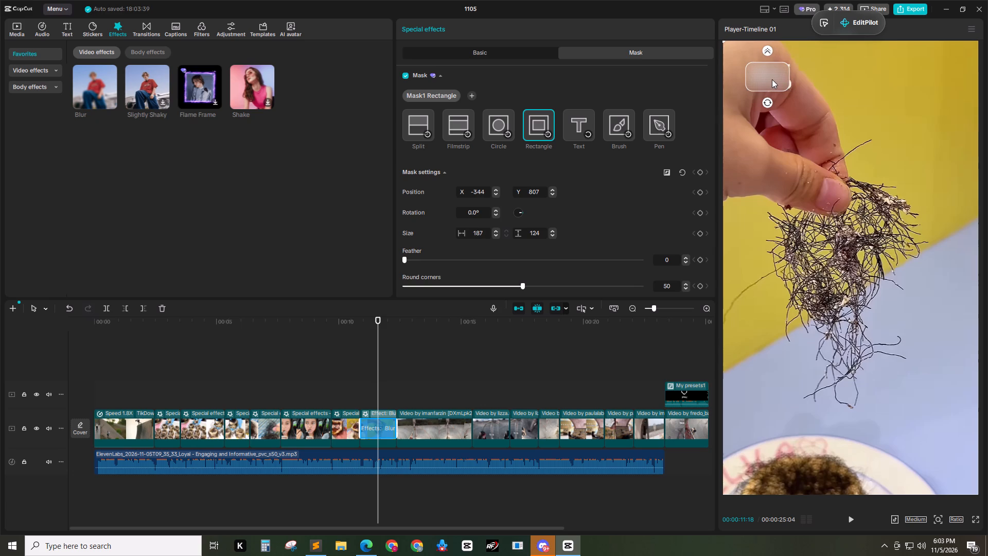
{"action": "left_click", "coordinate": [790, 79]}
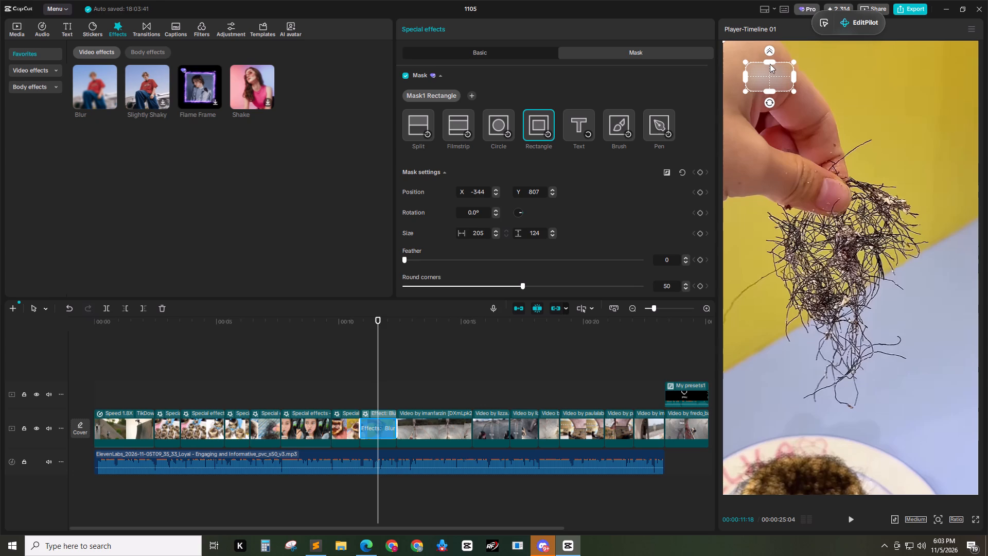
{"action": "left_click", "coordinate": [770, 63]}
Apply the Blur effect to the Soviet Armenia clip, around 00:00:19:19, with blur 100 and a rectangle mask with round corners 50.
{"action": "left_click", "coordinate": [414, 376]}
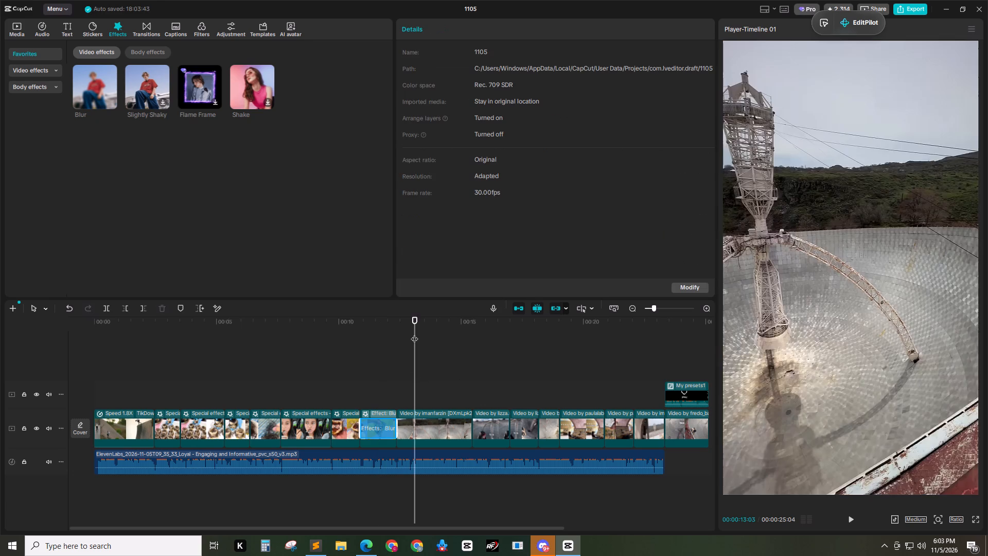
{"action": "left_click_drag", "start_coordinate": [415, 326], "coordinate": [589, 337]}
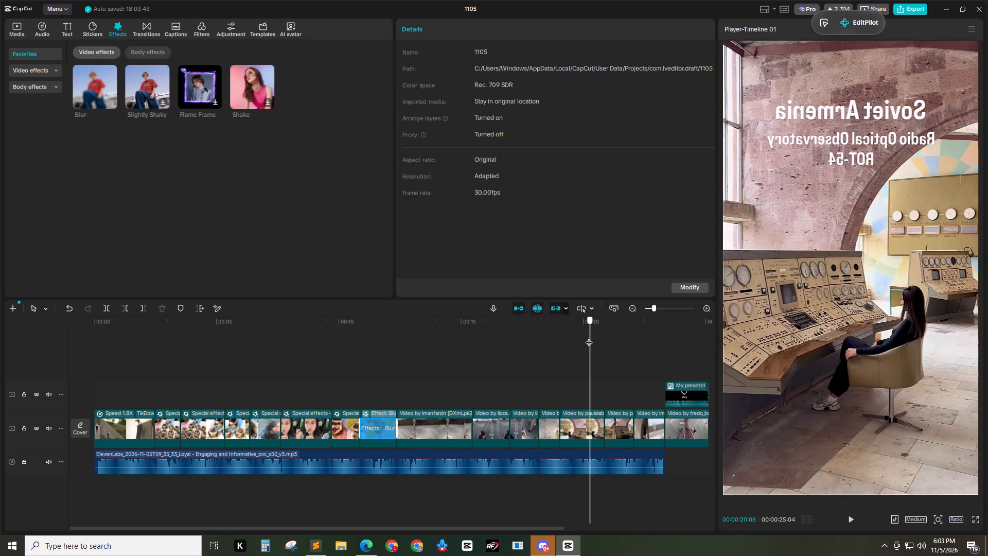
{"action": "left_click_drag", "start_coordinate": [589, 337], "coordinate": [574, 337]}
{"action": "left_click_drag", "start_coordinate": [91, 85], "coordinate": [595, 429]}
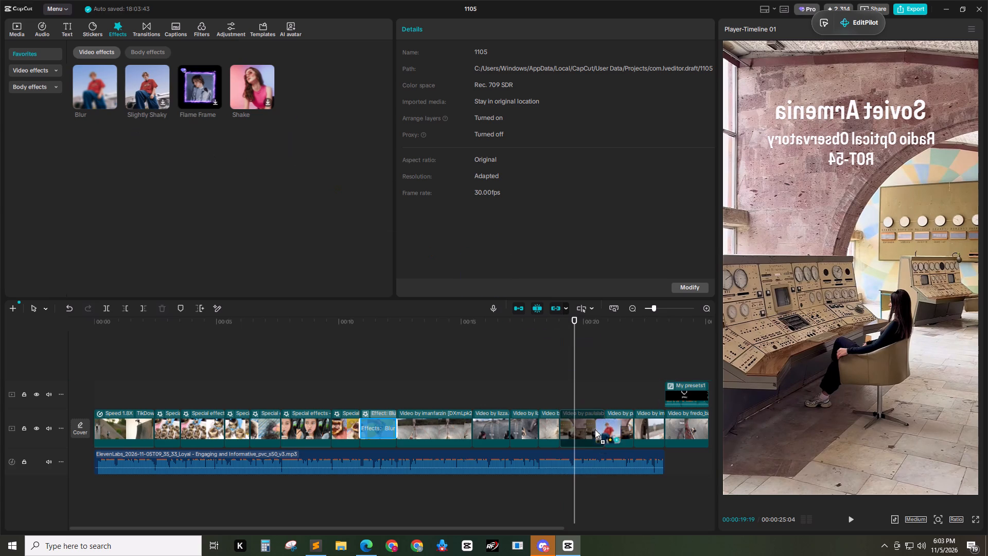
{"action": "left_click_drag", "start_coordinate": [595, 429], "coordinate": [586, 426]}
{"action": "double_click", "coordinate": [432, 93]}
{"action": "left_click", "coordinate": [428, 94]}
{"action": "left_click", "coordinate": [659, 289]}
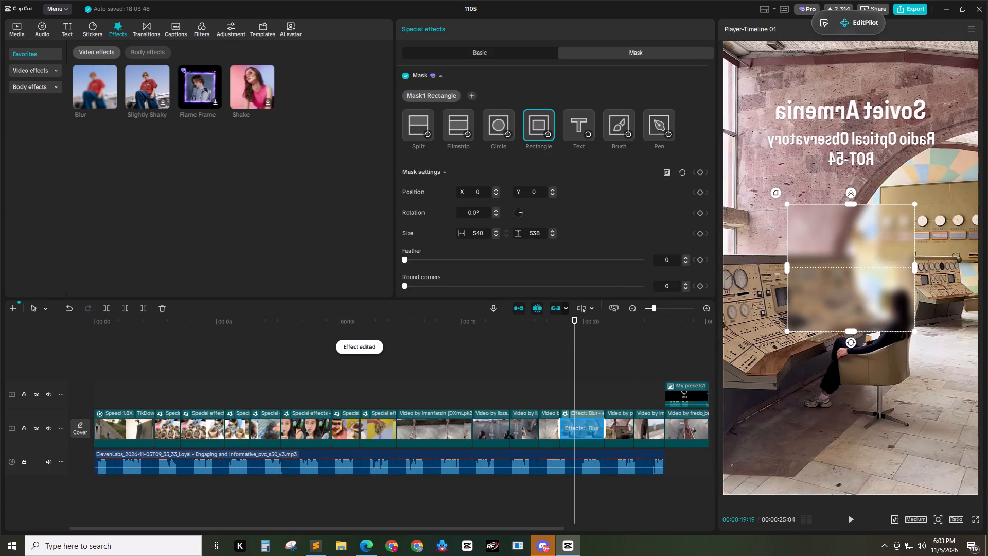
{"action": "key", "text": "5"}
{"action": "key", "text": "Return"}
{"action": "left_click", "coordinate": [513, 59]}
{"action": "left_click", "coordinate": [510, 56]}
{"action": "left_click_drag", "start_coordinate": [528, 121], "coordinate": [797, 122]}
{"action": "left_click", "coordinate": [644, 53]}
Fit the rectangle mask over the Radio Optical Observatory ROT-54 lines, about 740 × 168 in size at X 0, Y 507.
{"action": "left_click_drag", "start_coordinate": [850, 205], "coordinate": [852, 252]}
{"action": "left_click_drag", "start_coordinate": [852, 275], "coordinate": [856, 166]}
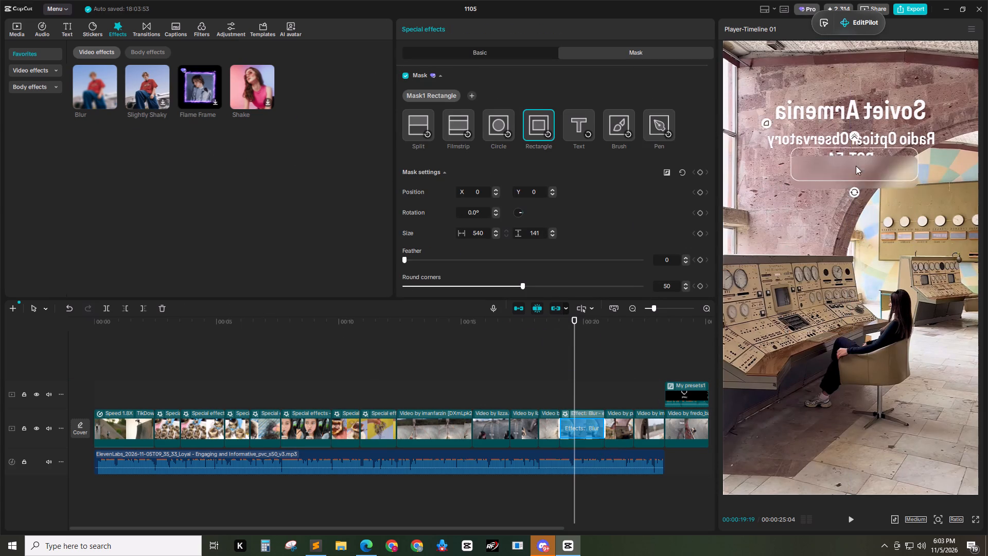
{"action": "left_click_drag", "start_coordinate": [856, 166], "coordinate": [853, 155]}
{"action": "left_click", "coordinate": [849, 135]}
{"action": "left_click", "coordinate": [852, 145]}
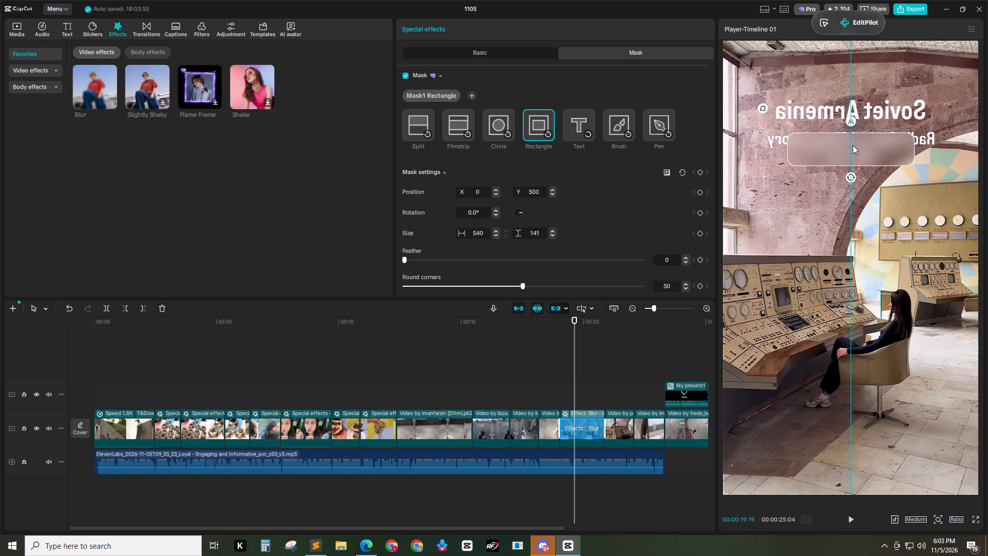
{"action": "left_click", "coordinate": [850, 135]}
{"action": "left_click", "coordinate": [853, 147]}
{"action": "left_click_drag", "start_coordinate": [786, 149], "coordinate": [766, 151]}
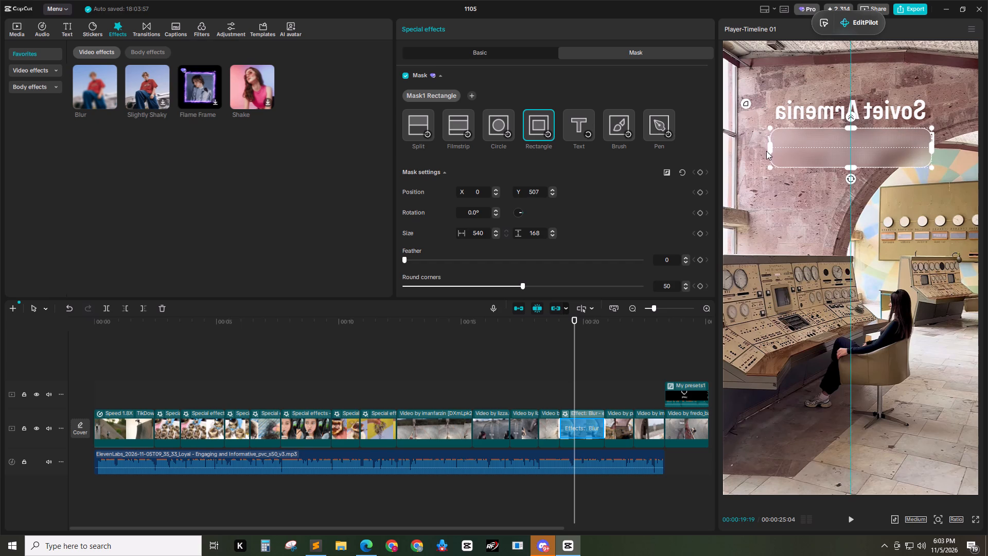
{"action": "left_click_drag", "start_coordinate": [766, 151], "coordinate": [763, 151]}
Apply a second Blur effect to the Soviet Armenia clip, with blur 100 and a rectangle mask with round corners 50.
{"action": "left_click_drag", "start_coordinate": [96, 77], "coordinate": [573, 419]}
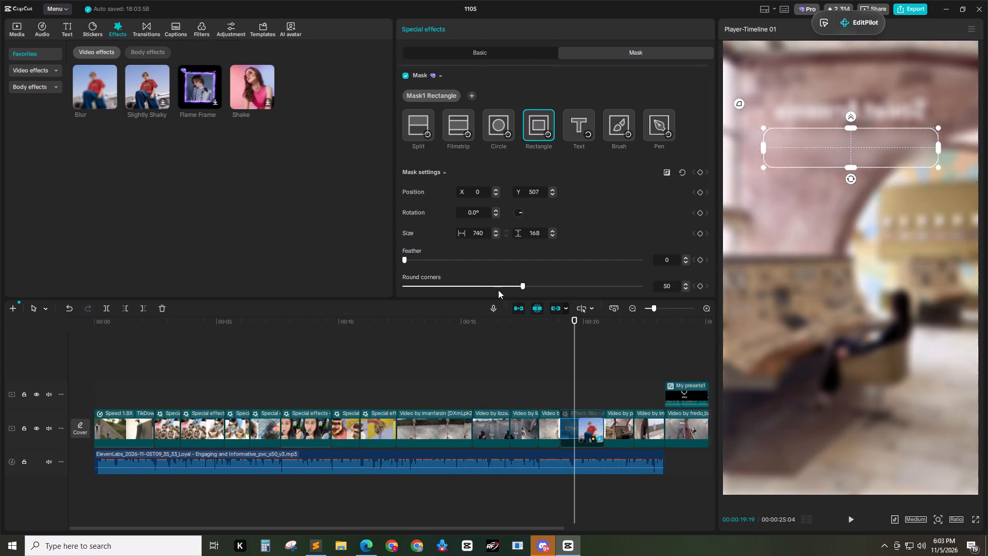
{"action": "double_click", "coordinate": [435, 96]}
{"action": "left_click", "coordinate": [662, 285]}
{"action": "key", "text": "6"}
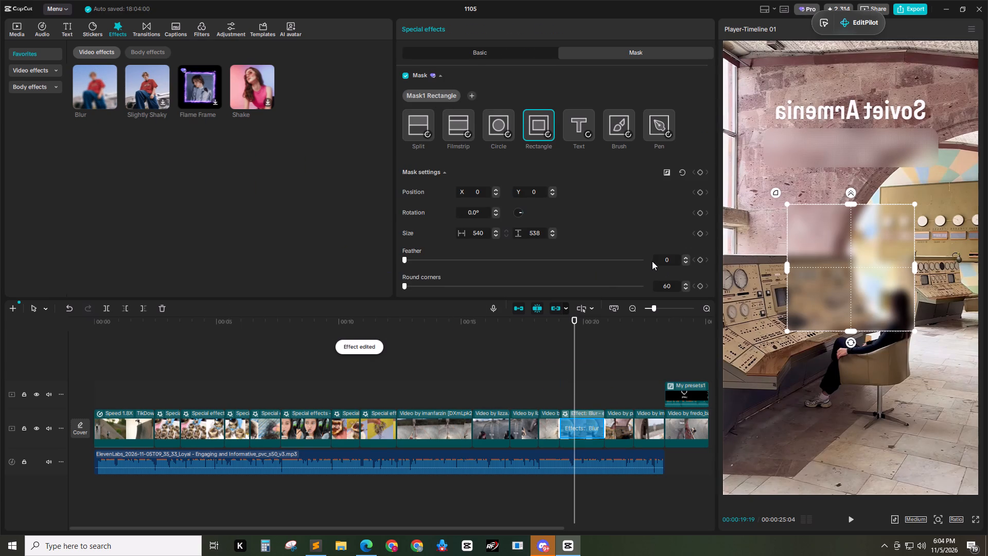
{"action": "key", "text": "ctrl+a"}
{"action": "key", "text": "5"}
{"action": "key", "text": "0"}
{"action": "key", "text": "Return"}
{"action": "left_click", "coordinate": [493, 51]}
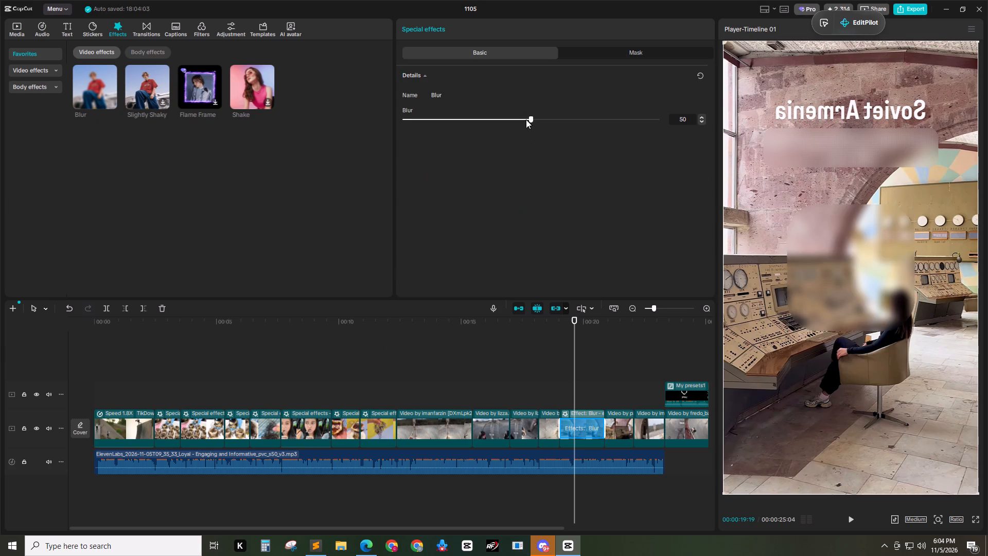
{"action": "left_click_drag", "start_coordinate": [526, 117], "coordinate": [795, 124]}
{"action": "left_click", "coordinate": [630, 47]}
Fit the second effect's rectangle mask over the Soviet Armenia title, about 679 × 120 in size at X 0, Y 661.
{"action": "left_click_drag", "start_coordinate": [853, 205], "coordinate": [856, 254]}
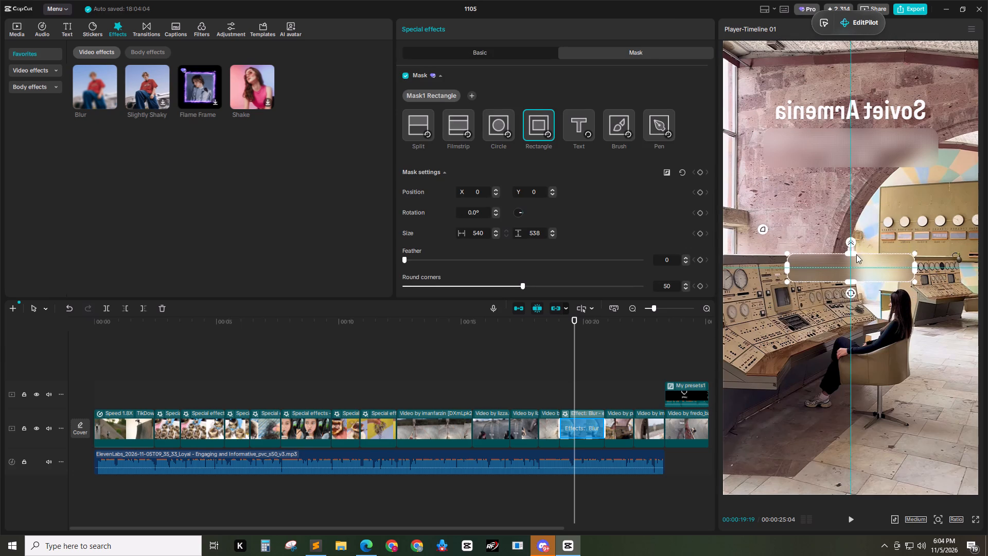
{"action": "left_click_drag", "start_coordinate": [856, 267], "coordinate": [855, 110]}
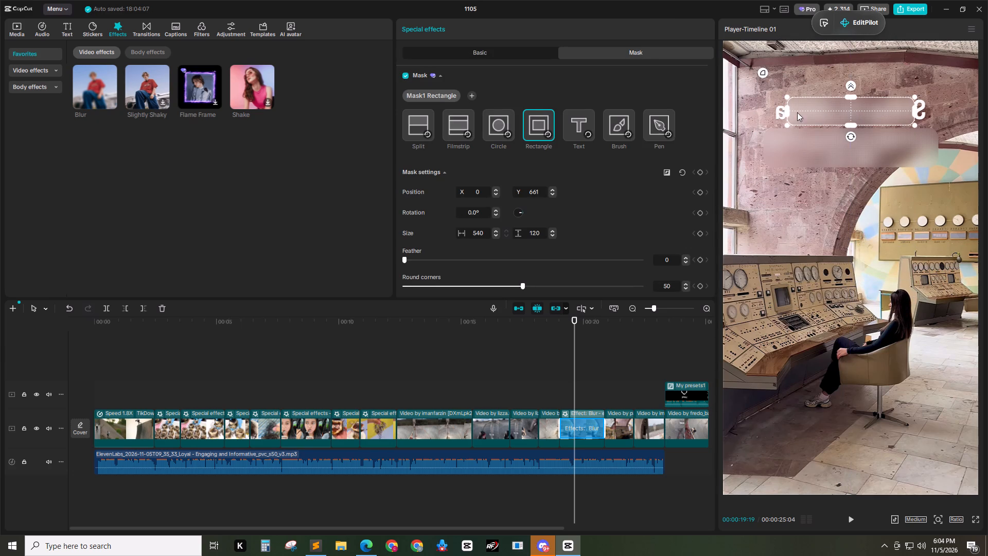
{"action": "left_click_drag", "start_coordinate": [788, 110], "coordinate": [771, 112]}
{"action": "left_click_drag", "start_coordinate": [572, 335], "coordinate": [601, 336]}
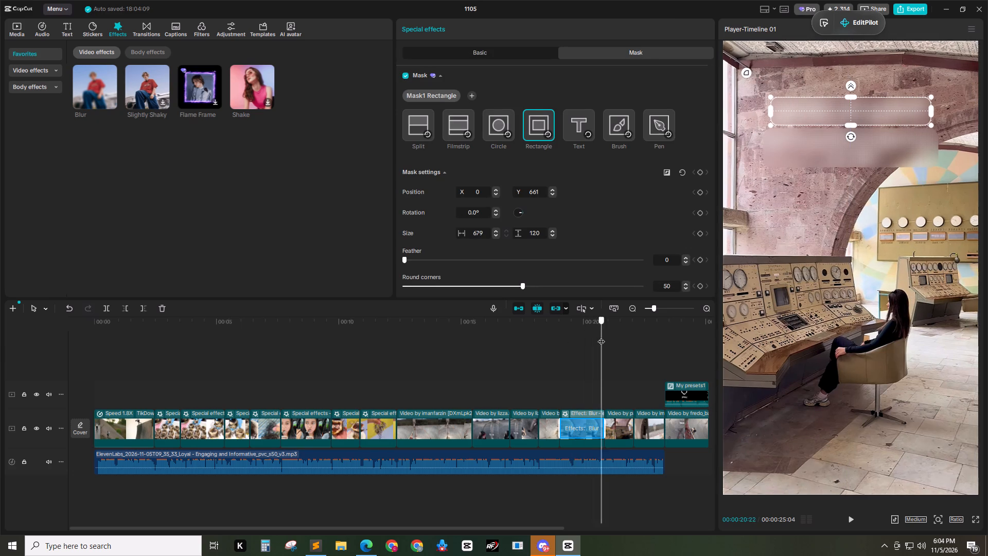
{"action": "left_click_drag", "start_coordinate": [601, 336], "coordinate": [618, 339]}
{"action": "left_click_drag", "start_coordinate": [431, 527], "coordinate": [553, 523]}
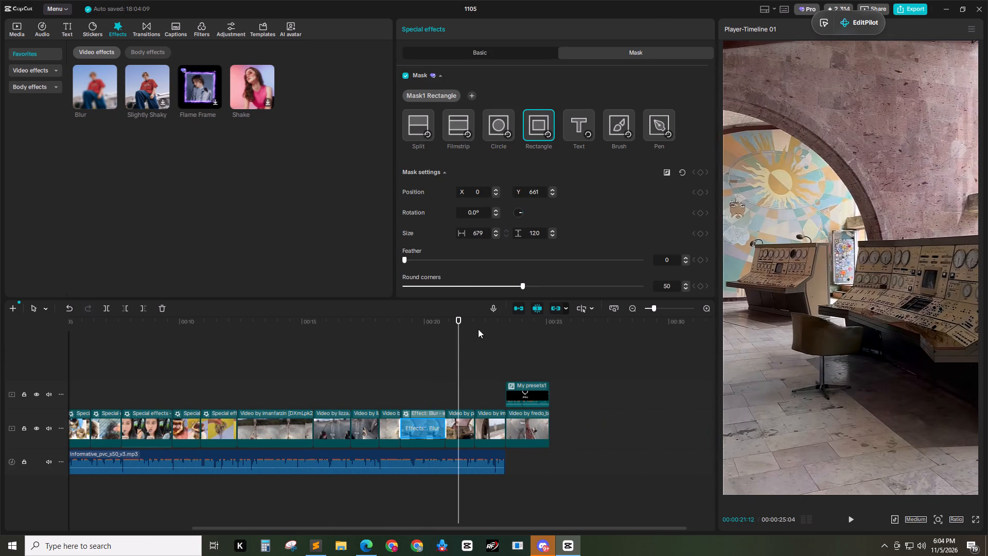
Apply the Party Flashes In animation from the favourites to the second clip, around 00:00:02:24, with a duration of 0.5 s.
{"action": "left_click_drag", "start_coordinate": [464, 322], "coordinate": [0, 320]}
{"action": "left_click", "coordinate": [165, 419]}
{"action": "left_click", "coordinate": [475, 27]}
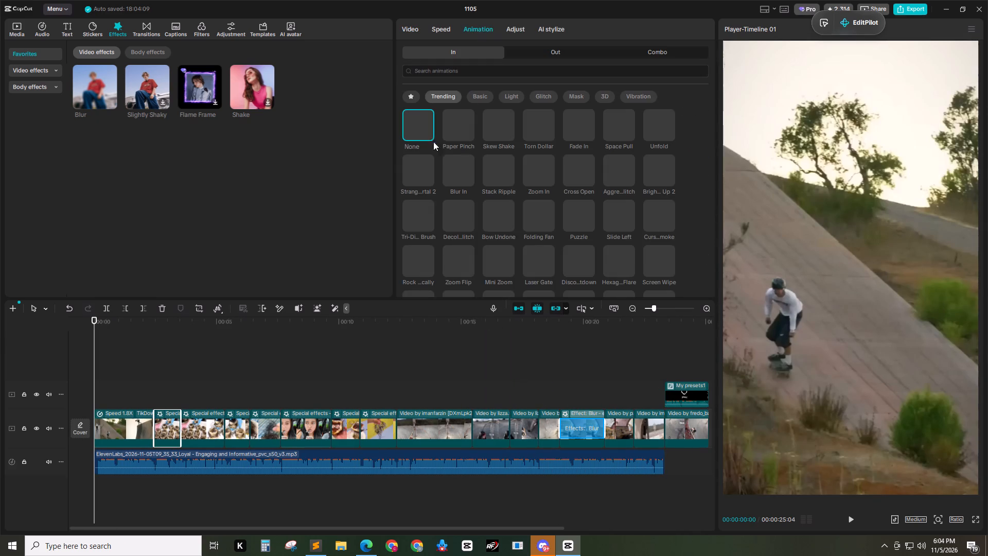
{"action": "triple_click", "coordinate": [415, 95]}
{"action": "double_click", "coordinate": [413, 95]}
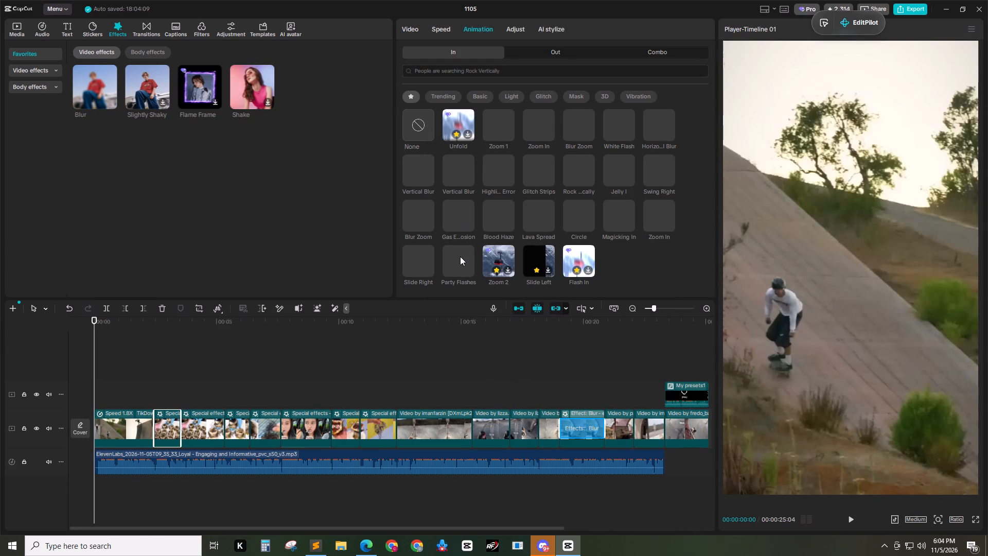
{"action": "left_click", "coordinate": [460, 256]}
{"action": "left_click", "coordinate": [162, 428]}
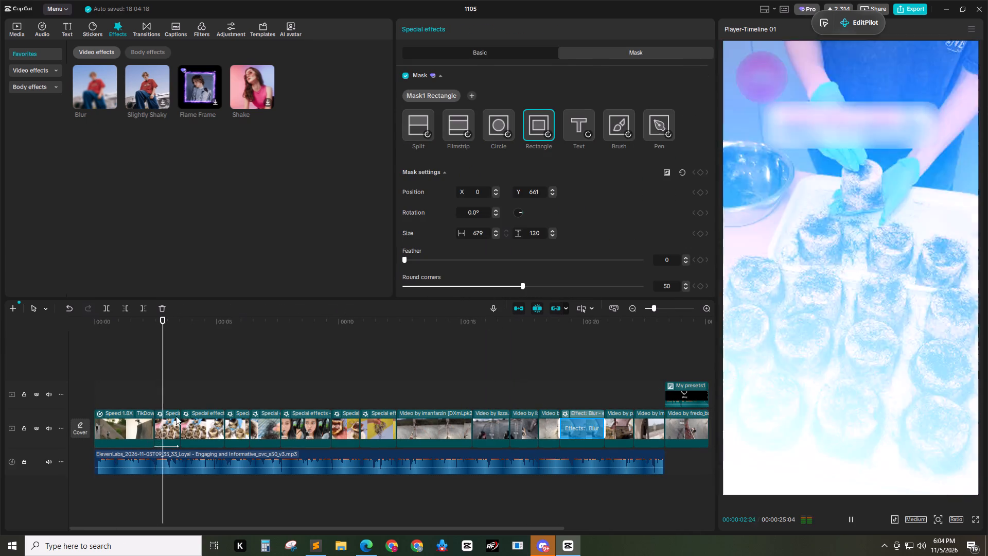
{"action": "left_click", "coordinate": [488, 27]}
{"action": "left_click", "coordinate": [452, 288]}
{"action": "key", "text": "ctrl+a"}
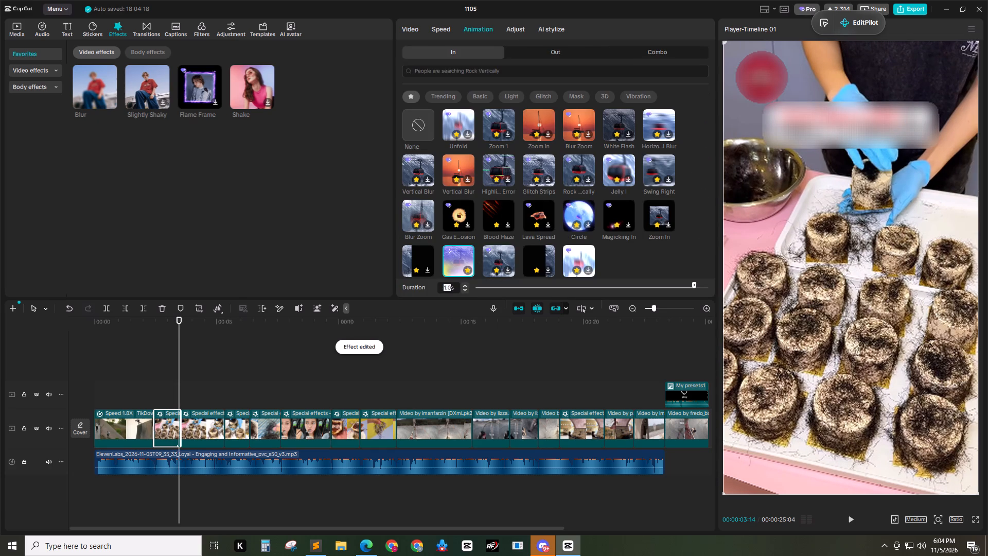
{"action": "type", "text": "0.3"}
{"action": "key", "text": "ctrl+a"}
{"action": "key", "text": "ctrl+c"}
{"action": "type", "text": "0.5"}
{"action": "key", "text": "Return"}
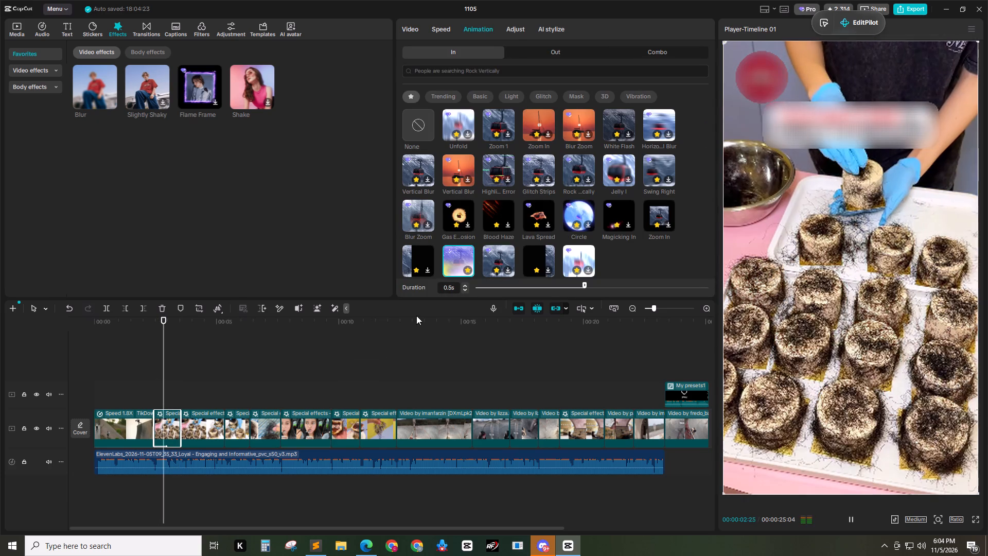
Apply the Zoom 1 In animation to the third clip, around 00:00:03:16, with a duration of 0.3 s.
{"action": "left_click", "coordinate": [191, 423]}
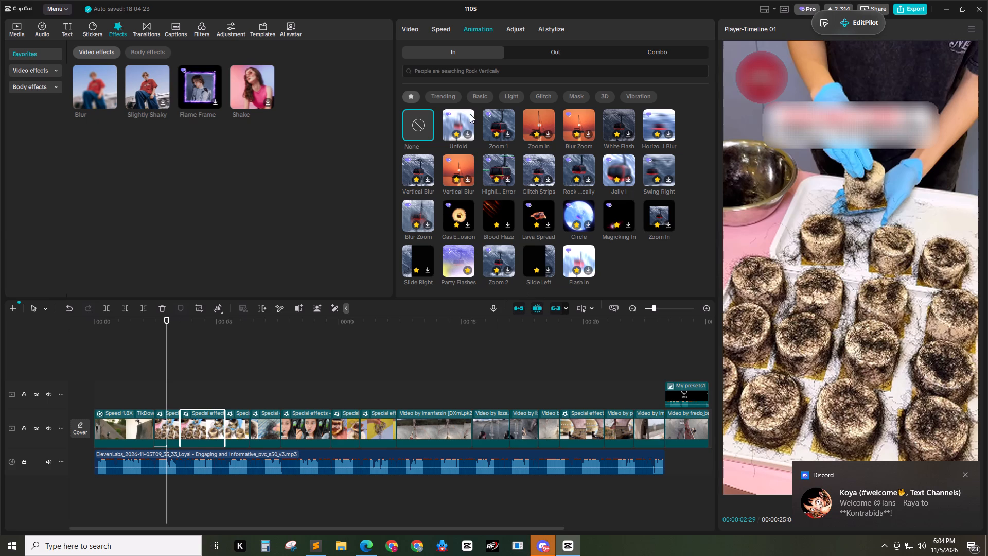
{"action": "left_click", "coordinate": [501, 122]}
{"action": "left_click", "coordinate": [451, 291]}
{"action": "key", "text": "ctrl+a"}
{"action": "key", "text": "ctrl+v"}
Apply the Zoom 2 In animation to the fourth clip, around 00:00:05:25, with a duration of 0.3 s.
{"action": "left_click", "coordinate": [241, 422]}
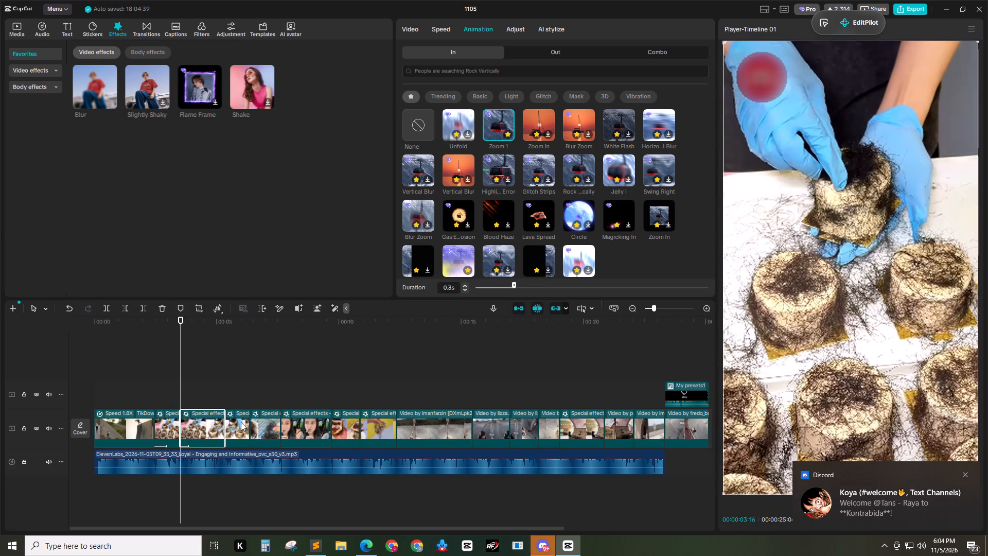
{"action": "key", "text": "space"}
{"action": "left_click", "coordinate": [221, 322]}
{"action": "key", "text": "space"}
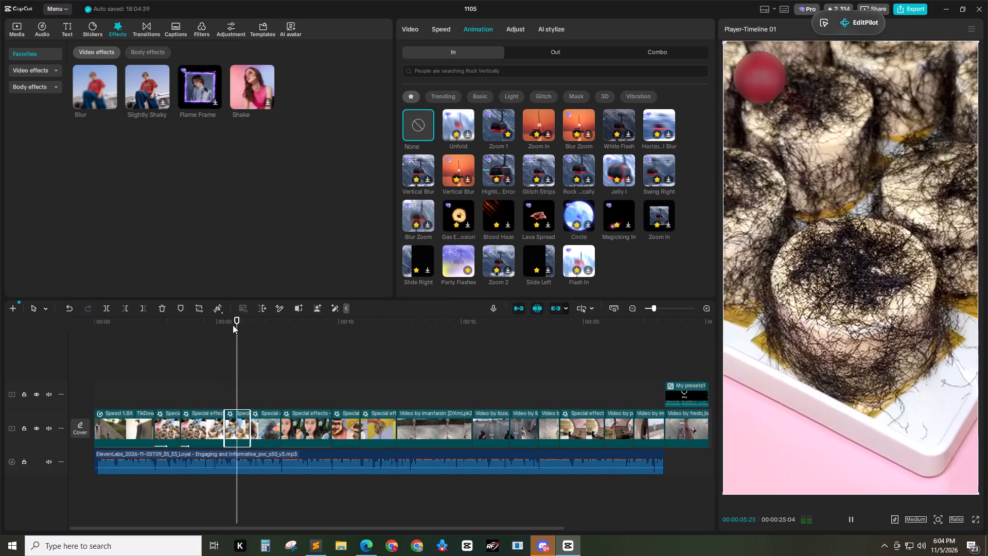
{"action": "left_click", "coordinate": [234, 325]}
{"action": "left_click", "coordinate": [498, 255]}
{"action": "left_click", "coordinate": [455, 287]}
{"action": "key", "text": "ctrl+a"}
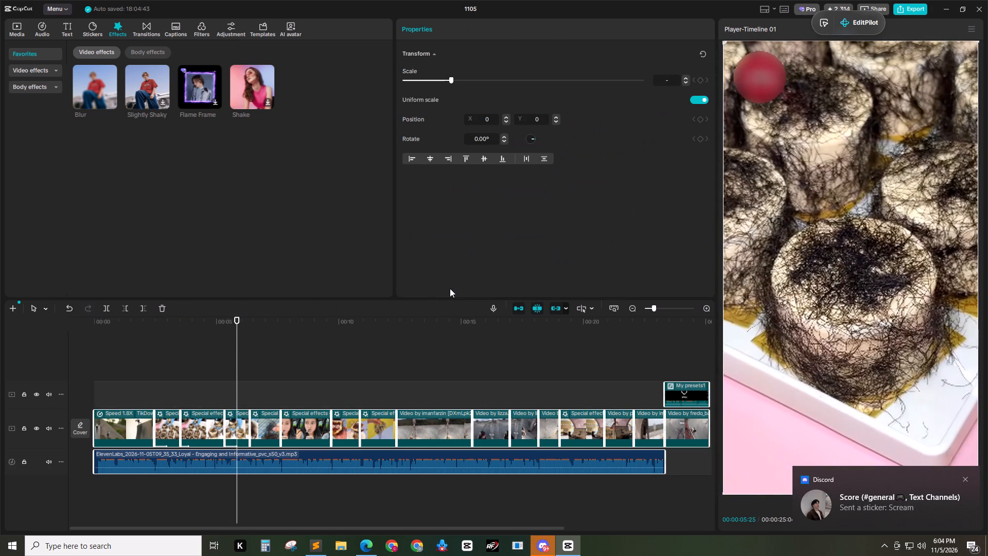
{"action": "left_click", "coordinate": [241, 423]}
{"action": "left_click", "coordinate": [478, 33]}
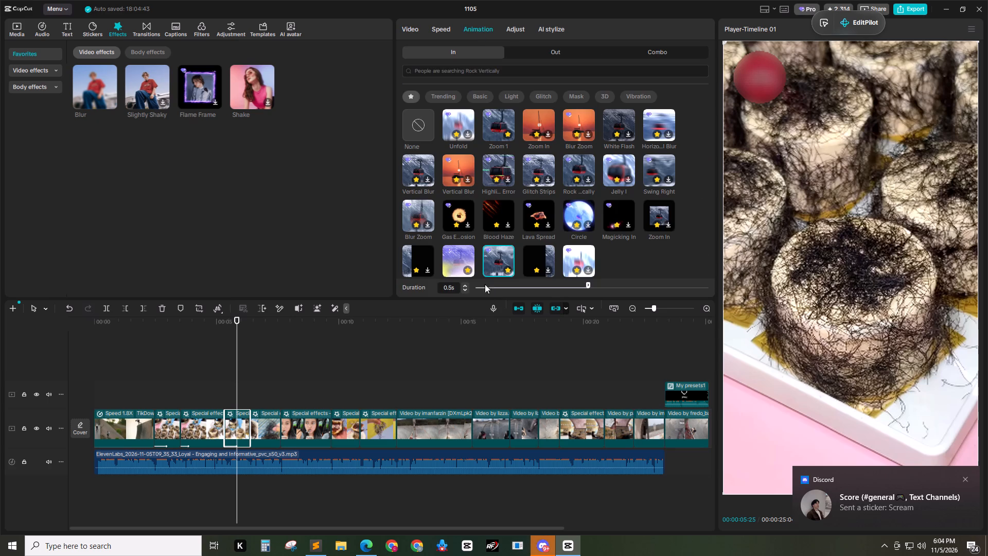
{"action": "left_click", "coordinate": [445, 289]}
{"action": "key", "text": "ctrl+a"}
{"action": "key", "text": "ctrl+v"}
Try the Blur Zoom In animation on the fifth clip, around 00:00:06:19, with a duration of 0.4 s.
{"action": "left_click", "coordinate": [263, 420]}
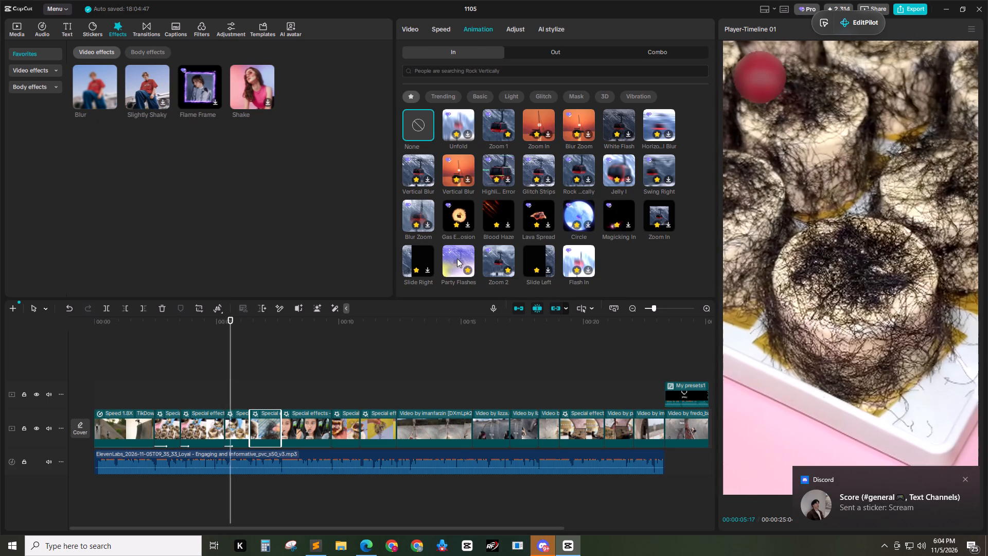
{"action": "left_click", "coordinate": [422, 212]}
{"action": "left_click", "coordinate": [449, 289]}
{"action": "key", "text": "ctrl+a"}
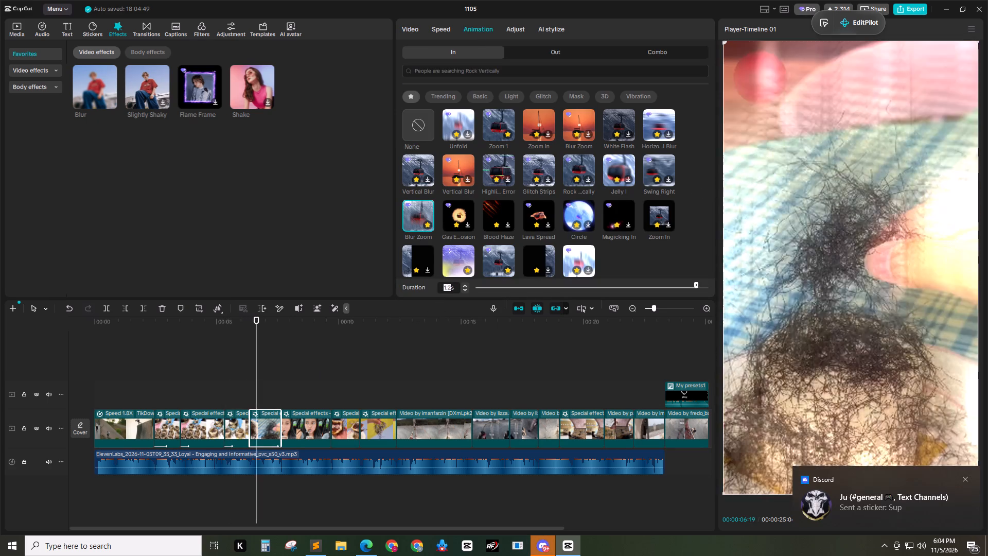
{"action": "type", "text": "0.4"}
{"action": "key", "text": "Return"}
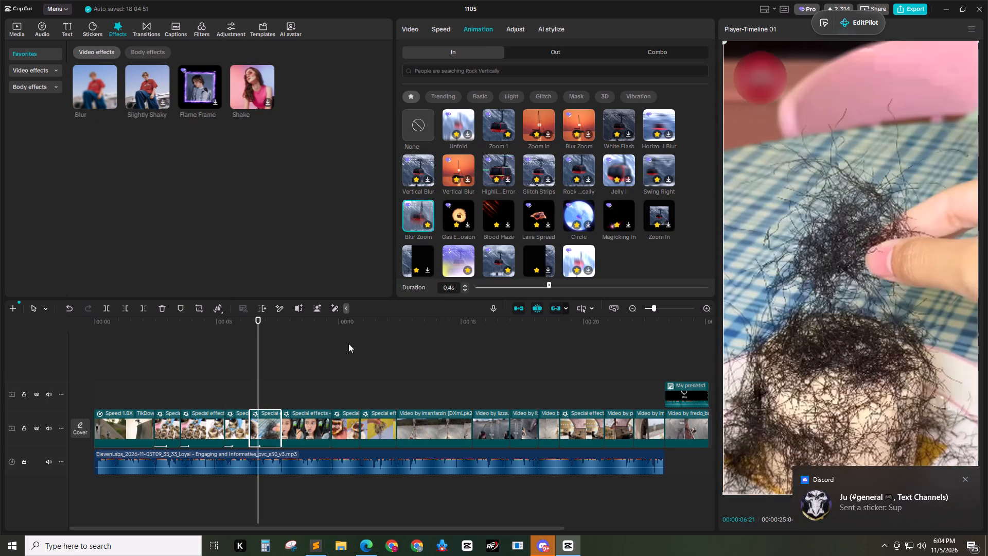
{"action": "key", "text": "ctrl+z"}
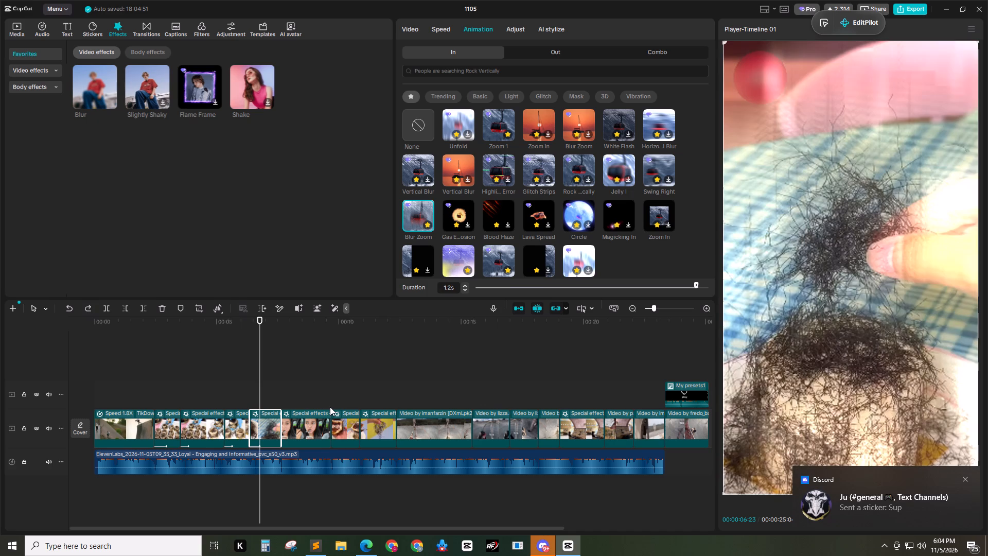
Apply the Glitch Strips In animation to the fifth clip, around 00:00:06:11, with a duration of 0.4 s.
{"action": "left_click", "coordinate": [544, 165]}
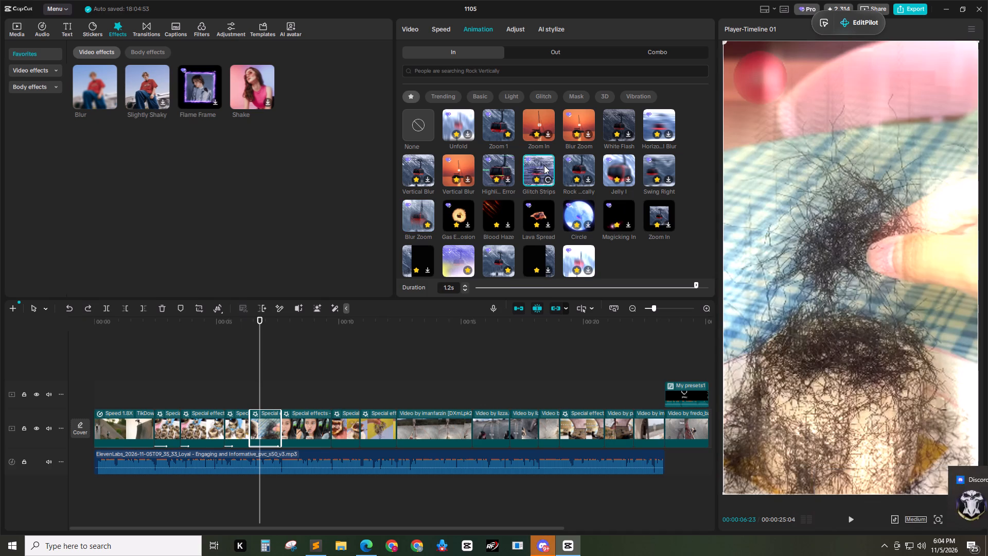
{"action": "left_click", "coordinate": [451, 285]}
{"action": "key", "text": "ctrl+a"}
{"action": "type", "text": "0.5"}
{"action": "key", "text": "Return"}
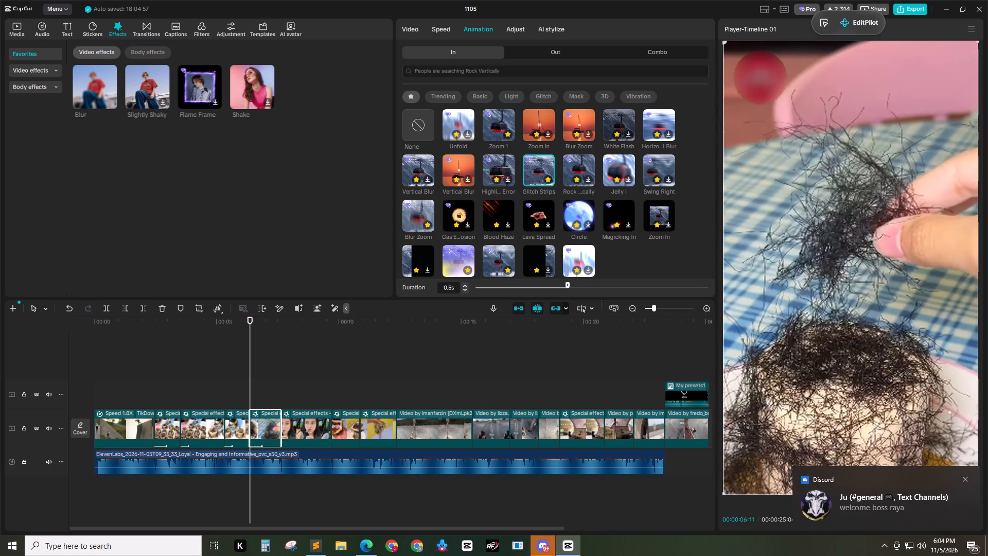
{"action": "left_click", "coordinate": [450, 289]}
{"action": "key", "text": "ctrl+a"}
{"action": "type", "text": "0.4"}
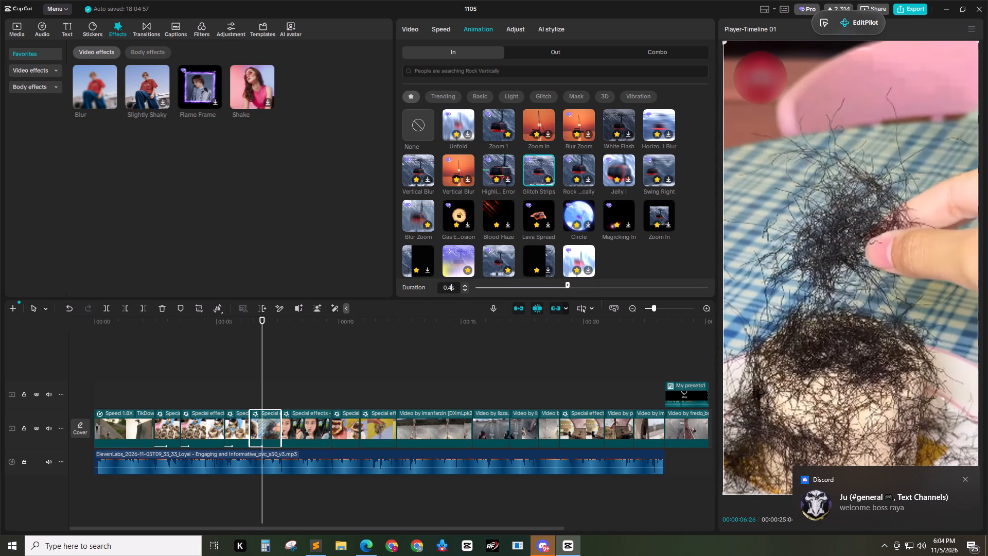
{"action": "key", "text": "Return"}
Apply the Party Flashes In animation to the clip of the woman eating cake, around 00:00:07:24, with a duration of 0.5 s.
{"action": "left_click", "coordinate": [300, 428]}
{"action": "left_click", "coordinate": [463, 255]}
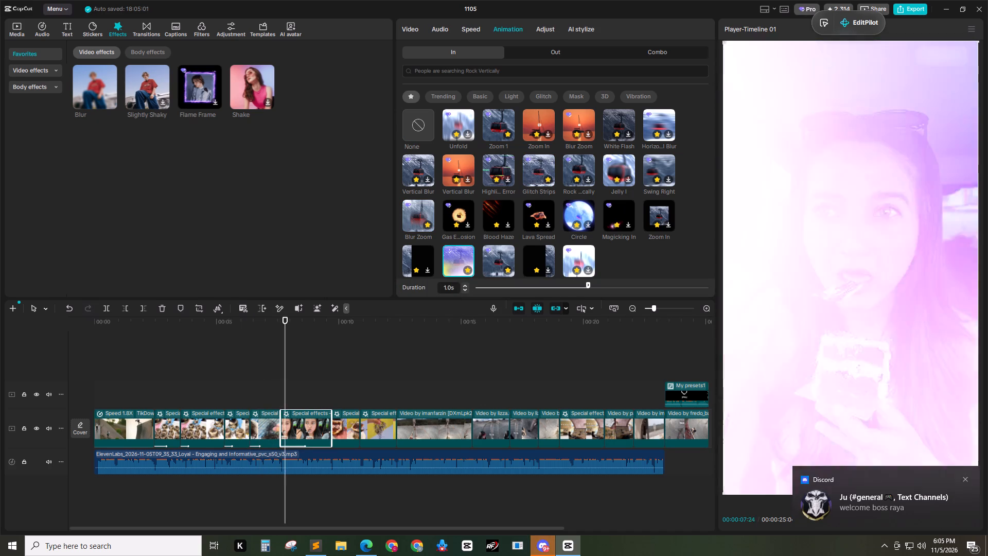
{"action": "left_click", "coordinate": [451, 286]}
{"action": "key", "text": "ctrl+a"}
{"action": "type", "text": "0.5"}
{"action": "key", "text": "Return"}
Apply the Zoom 1 In animation to the first BEST FOOD clip, around 00:00:09:23, with a duration of 0.3 s.
{"action": "left_click", "coordinate": [344, 427]}
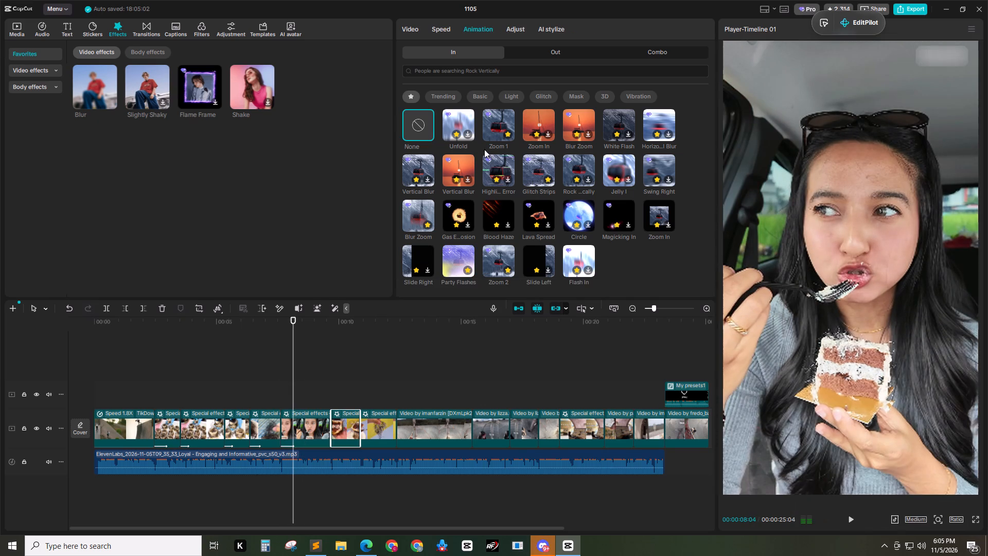
{"action": "left_click", "coordinate": [504, 120]}
{"action": "left_click", "coordinate": [450, 287]}
{"action": "key", "text": "ctrl+a"}
{"action": "key", "text": "ctrl+v"}
Apply the Zoom 2 In animation to the second BEST FOOD clip, around 00:00:11:05, with a duration of 0.3 s.
{"action": "left_click", "coordinate": [378, 428]}
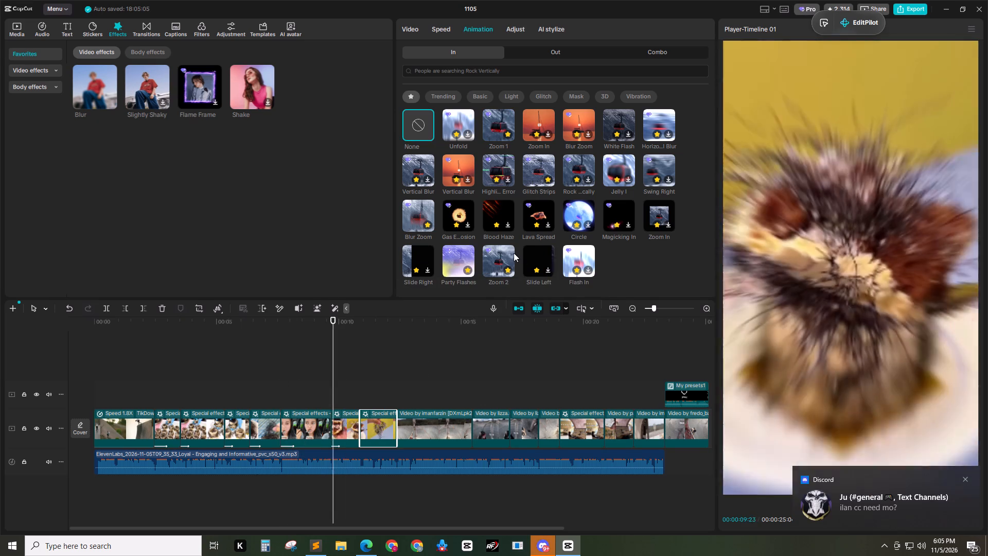
{"action": "left_click", "coordinate": [495, 255]}
{"action": "left_click", "coordinate": [447, 287]}
{"action": "key", "text": "ctrl+a"}
{"action": "key", "text": "ctrl+v"}
Apply the Party Flashes In animation to the clip starting around 00:00:12:11, with a duration of 0.5 s.
{"action": "left_click", "coordinate": [426, 438]}
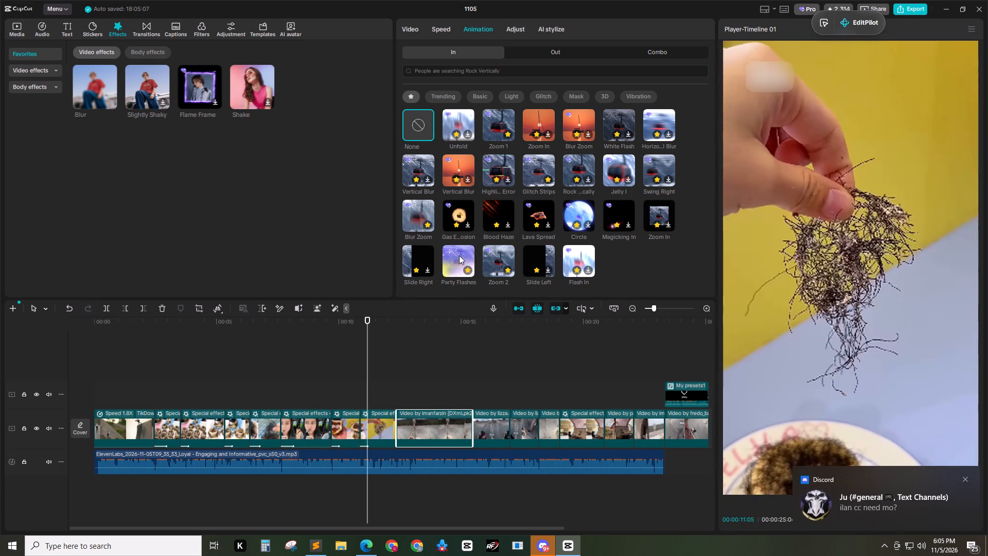
{"action": "left_click", "coordinate": [459, 255]}
{"action": "left_click", "coordinate": [449, 289]}
{"action": "key", "text": "ctrl+a"}
{"action": "type", "text": "0.5"}
{"action": "key", "text": "Return"}
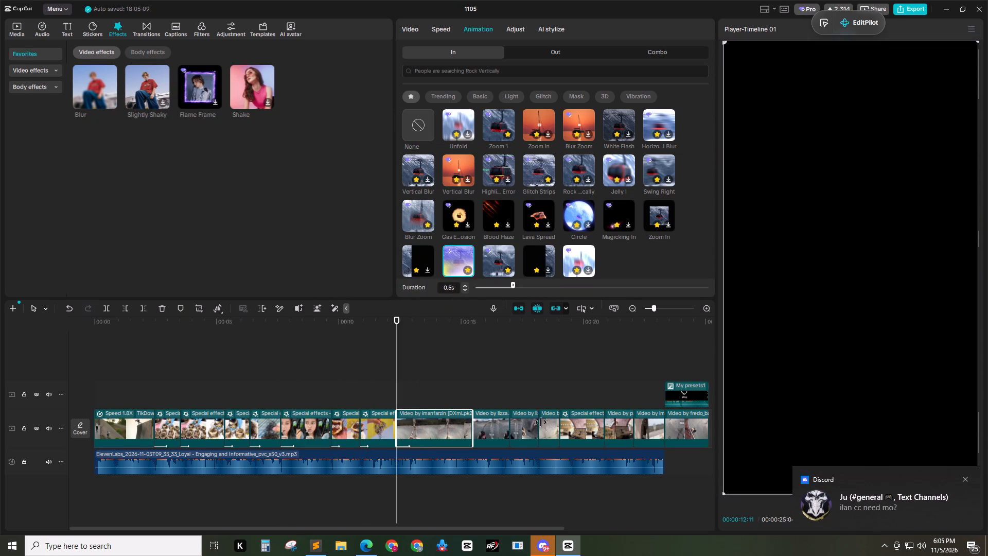
Apply the Zoom 1 In animation to the clip of the dark-haired woman, around 00:00:15:14, with a duration of 0.3 s.
{"action": "left_click", "coordinate": [490, 429]}
{"action": "left_click", "coordinate": [499, 114]}
{"action": "left_click", "coordinate": [450, 289]}
{"action": "key", "text": "ctrl+a"}
{"action": "key", "text": "ctrl+v"}
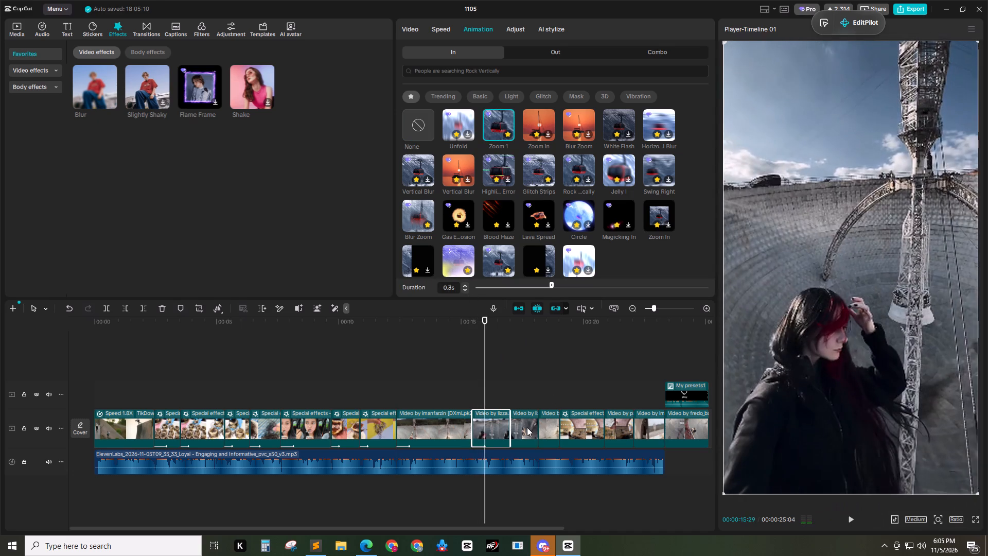
Apply the Zoom 2 In animation to the following clip, around 00:00:17:00, with a duration of 0.3 s.
{"action": "left_click", "coordinate": [527, 427]}
{"action": "left_click", "coordinate": [495, 258]}
{"action": "left_click", "coordinate": [447, 290]}
{"action": "key", "text": "ctrl+a"}
{"action": "key", "text": "ctrl+v"}
Apply the Unfold In animation to the short dish antenna clip around 00:00:18:05, with a duration of 0.4 s.
{"action": "left_click", "coordinate": [544, 422]}
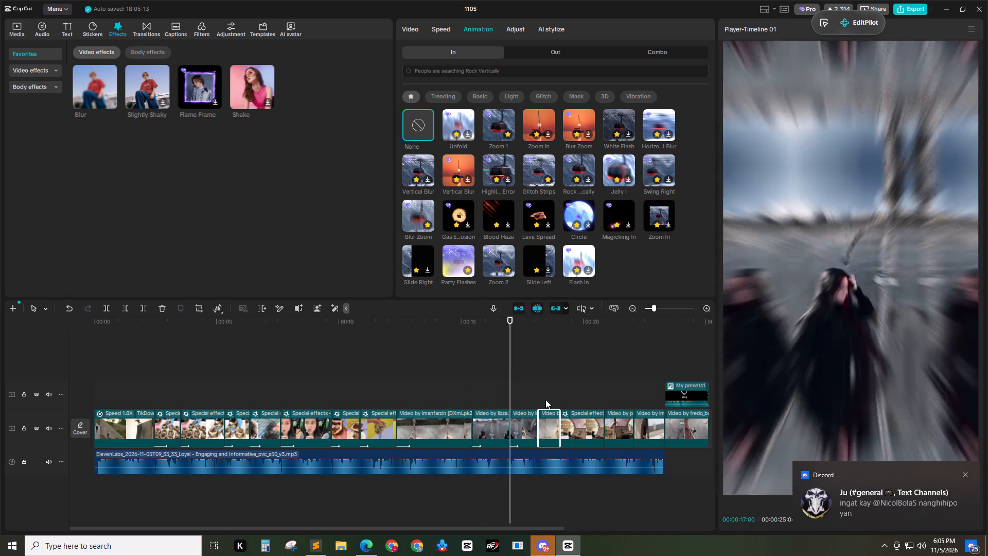
{"action": "left_click", "coordinate": [532, 317]}
{"action": "key", "text": "space"}
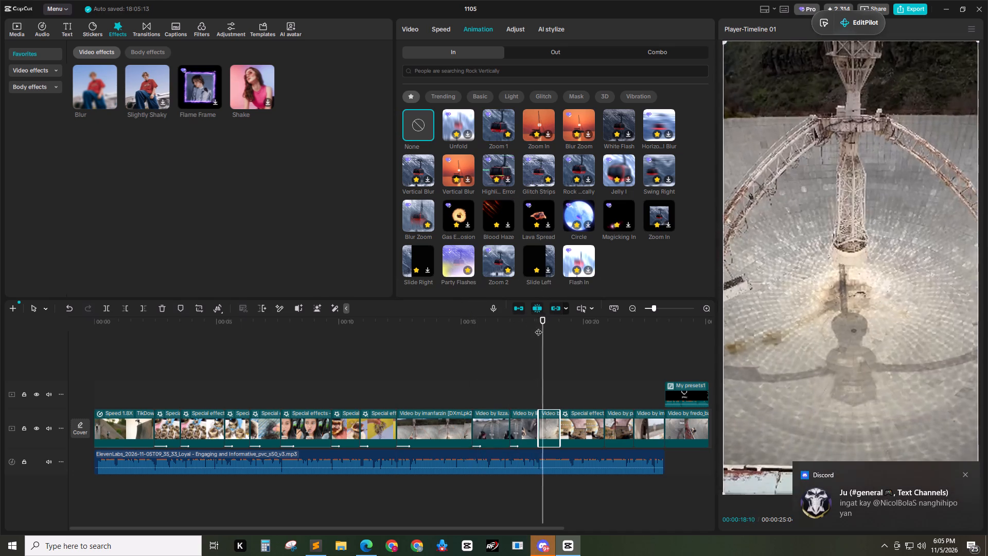
{"action": "left_click_drag", "start_coordinate": [541, 325], "coordinate": [536, 323]}
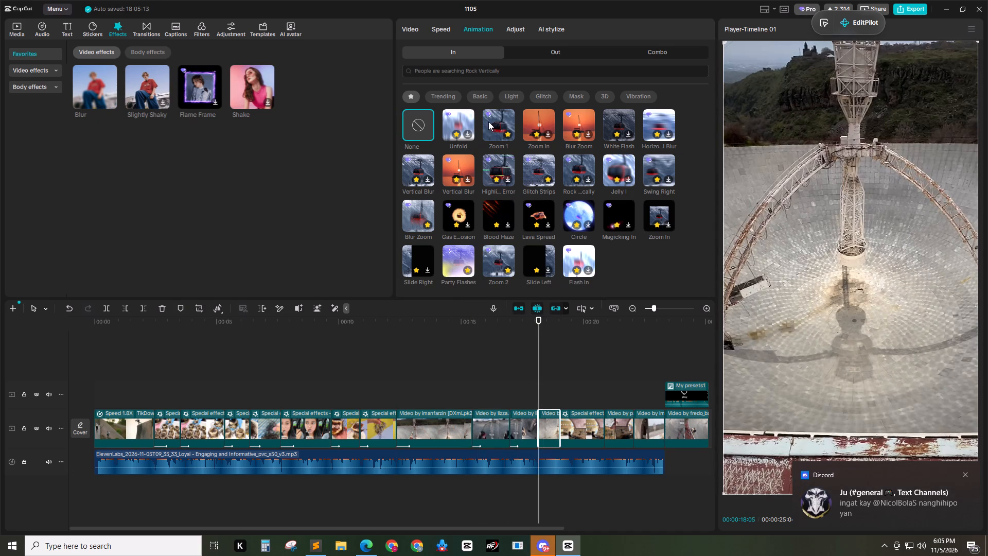
{"action": "left_click", "coordinate": [458, 116]}
{"action": "left_click", "coordinate": [449, 290]}
{"action": "key", "text": "ctrl+a"}
{"action": "type", "text": "0.4"}
{"action": "key", "text": "Return"}
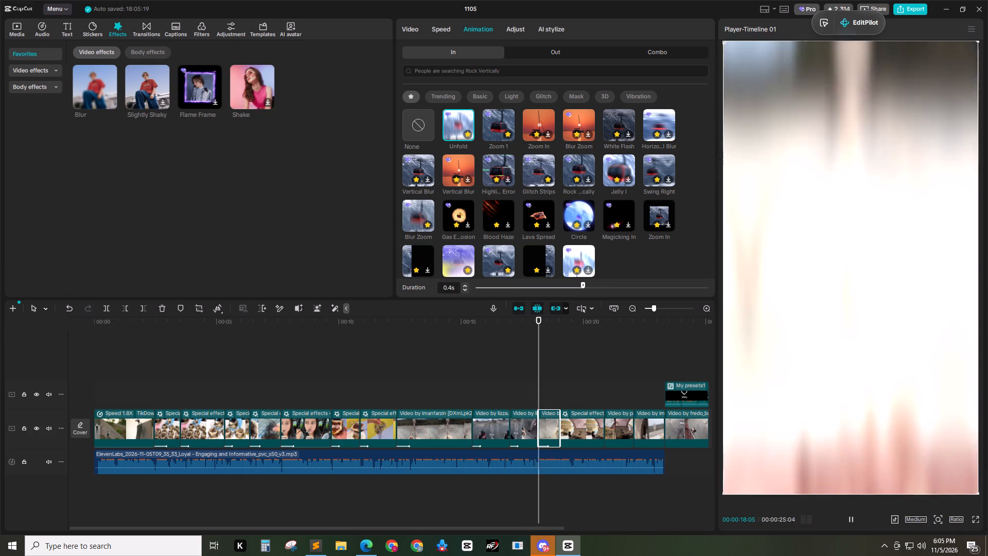
Apply the Zoom 1 In animation to the control room clip with the special effect, around 00:00:19:10, with a duration of 0.3 s.
{"action": "left_click", "coordinate": [580, 432]}
{"action": "left_click", "coordinate": [498, 125]}
{"action": "left_click", "coordinate": [446, 289]}
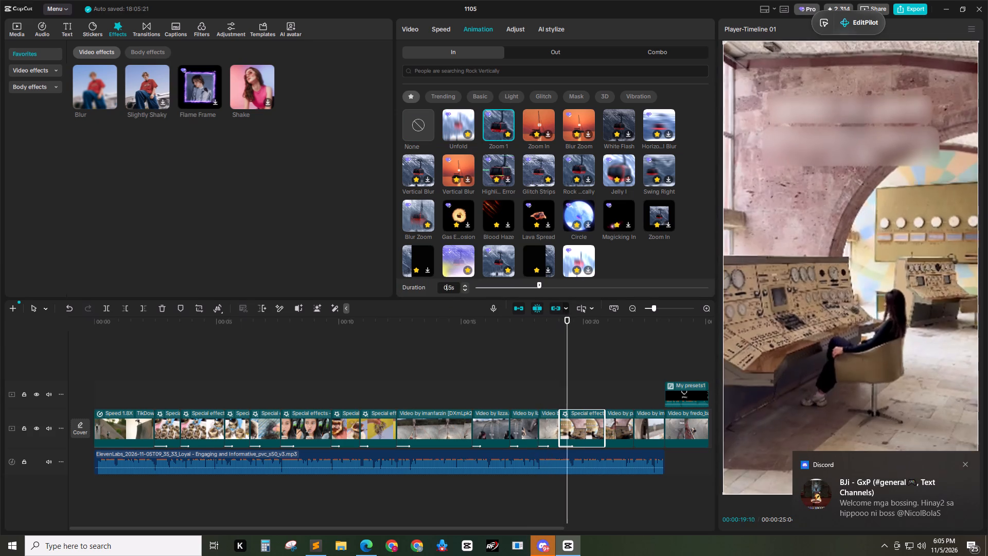
{"action": "key", "text": "ctrl+a"}
{"action": "key", "text": "ctrl+v"}
Apply the Zoom 2 In animation to the second control room clip, around 00:00:20:27, with a duration of 0.3 s.
{"action": "left_click", "coordinate": [621, 425]}
{"action": "left_click", "coordinate": [501, 255]}
{"action": "left_click", "coordinate": [447, 291]}
{"action": "key", "text": "ctrl+a"}
{"action": "key", "text": "ctrl+v"}
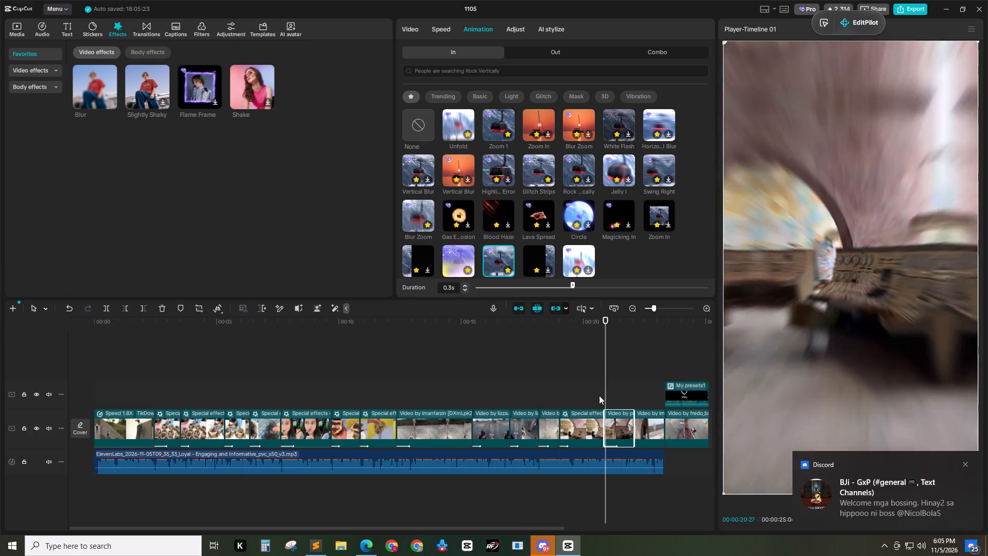
Apply the Circle In animation to the window view clip just before 00:00:23:11, with a duration of 0.5 s.
{"action": "left_click", "coordinate": [653, 433]}
{"action": "left_click", "coordinate": [582, 212]}
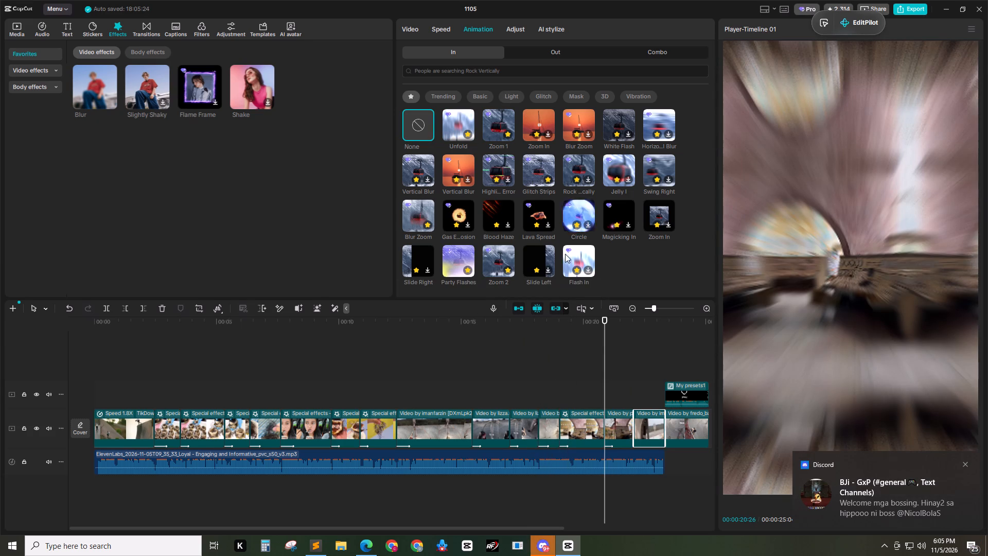
{"action": "left_click", "coordinate": [453, 288]}
{"action": "key", "text": "ctrl+a"}
{"action": "type", "text": "0.5"}
{"action": "key", "text": "Return"}
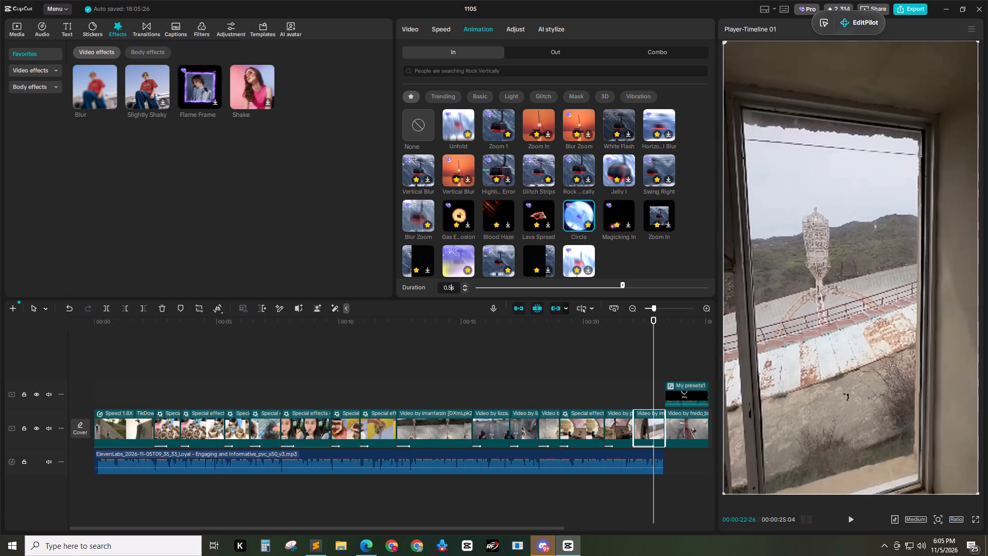
Apply the Zoom 2 In animation to the last clip, around 00:00:23:11, with a duration of 0.3 s.
{"action": "left_click", "coordinate": [670, 423]}
{"action": "left_click", "coordinate": [499, 252]}
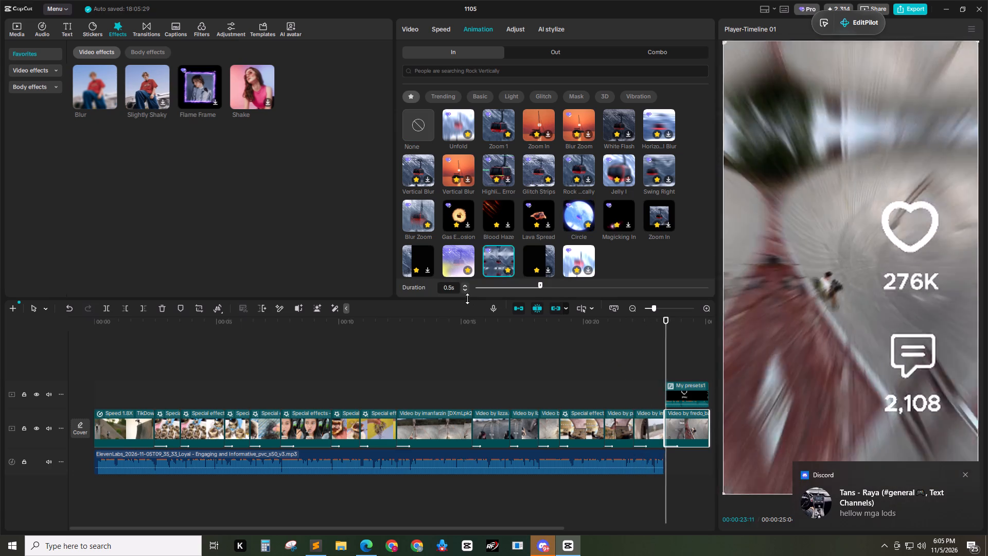
{"action": "left_click", "coordinate": [447, 289]}
{"action": "key", "text": "ctrl+a"}
{"action": "key", "text": "ctrl+v"}
Add the saved preset Dags Social Media 1 at 00:00:00:00 on a track above the video clips.
{"action": "left_click_drag", "start_coordinate": [295, 388], "coordinate": [290, 387]}
{"action": "left_click_drag", "start_coordinate": [186, 321], "coordinate": [0, 325]}
{"action": "left_click", "coordinate": [7, 25]}
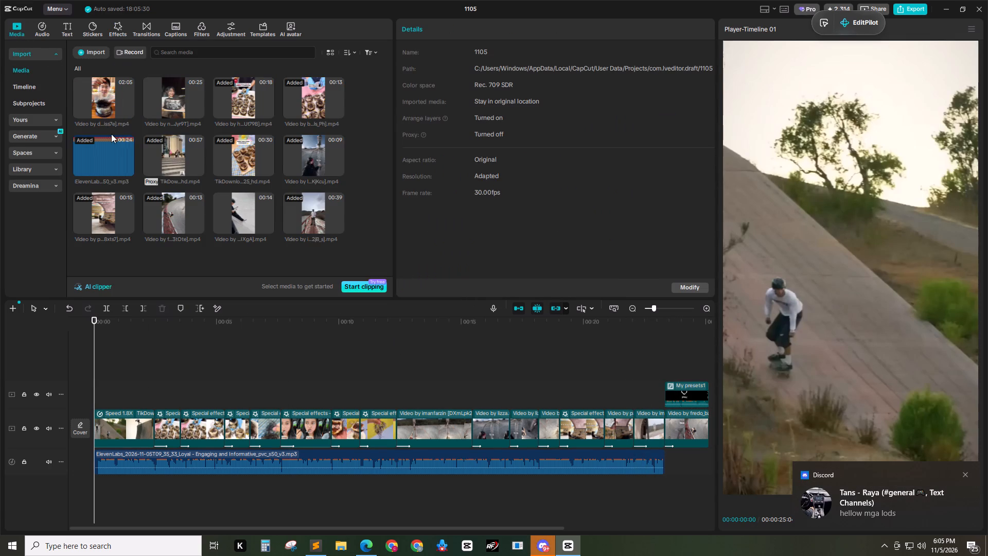
{"action": "left_click", "coordinate": [44, 121]}
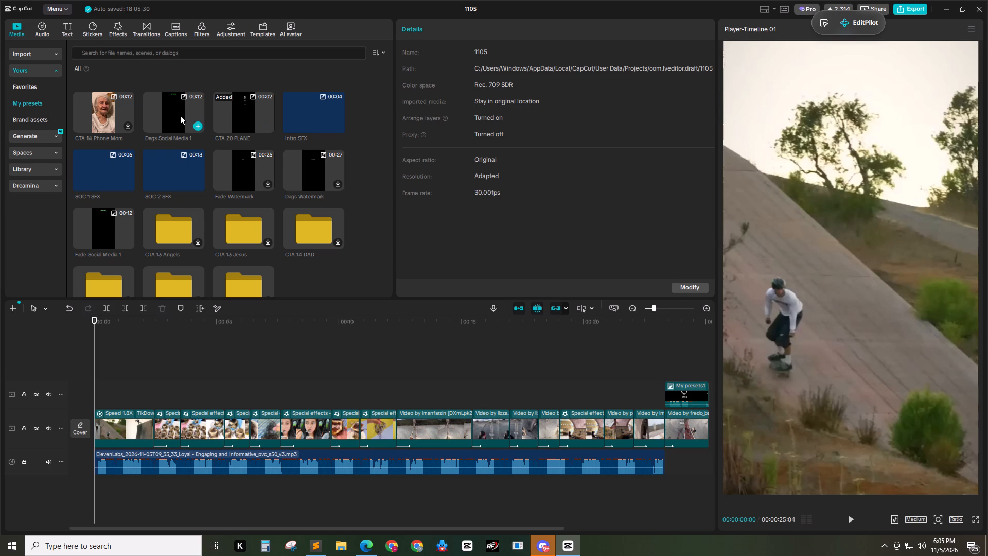
{"action": "left_click", "coordinate": [200, 127]}
{"action": "left_click_drag", "start_coordinate": [137, 422], "coordinate": [123, 377]}
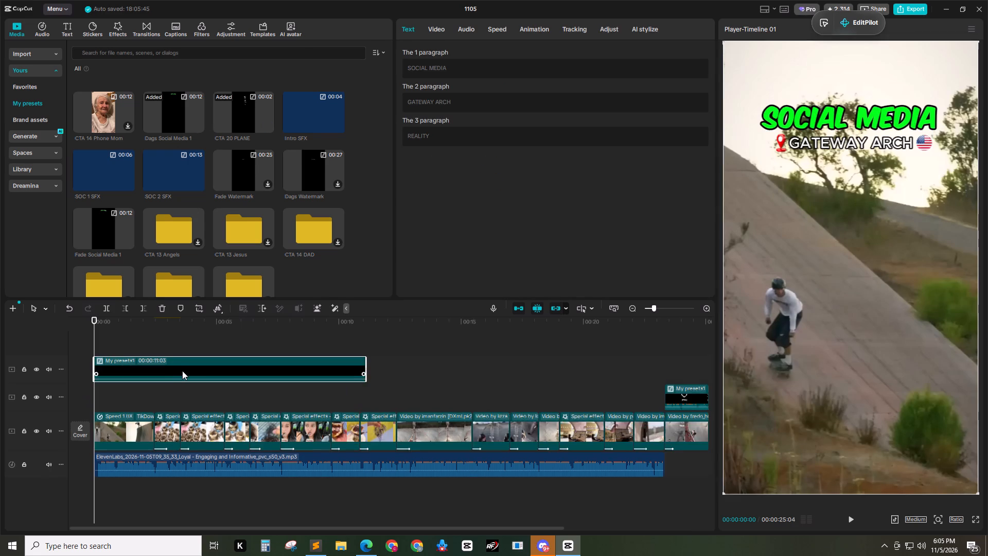
Ungroup the title preset and extend its flag, location pin and text layers to end at 00:00:15:14.
{"action": "key", "text": "alt+shift+g"}
{"action": "left_click_drag", "start_coordinate": [390, 344], "coordinate": [334, 432]}
{"action": "left_click_drag", "start_coordinate": [368, 364], "coordinate": [390, 368]}
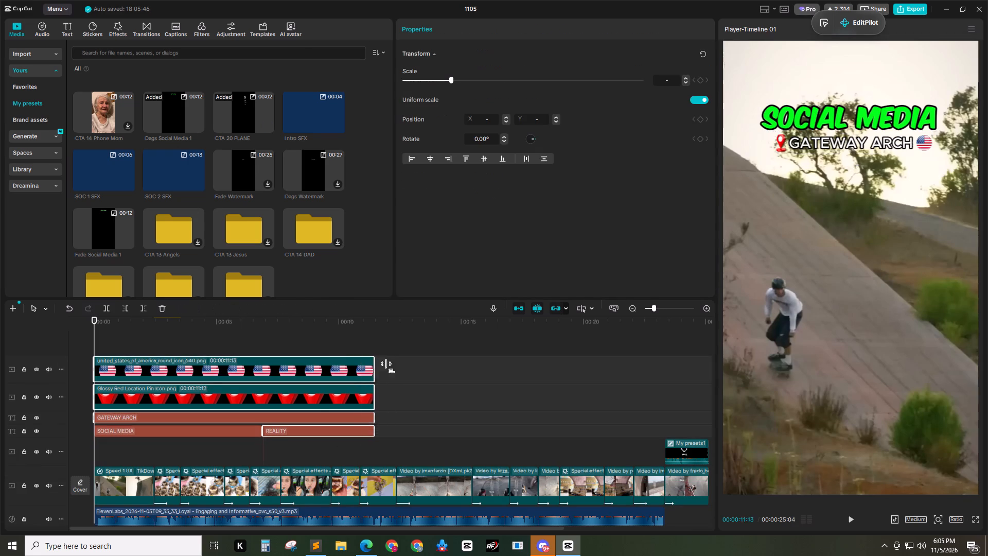
{"action": "left_click_drag", "start_coordinate": [390, 368], "coordinate": [473, 373]}
Duplicate the title layers at 00:00:15:14 and trim the copies to the end of the voiceover, a duration of 00:00:07:26.
{"action": "left_click_drag", "start_coordinate": [501, 349], "coordinate": [221, 436]}
{"action": "key", "text": "ctrl+c"}
{"action": "left_click_drag", "start_coordinate": [503, 323], "coordinate": [476, 323]}
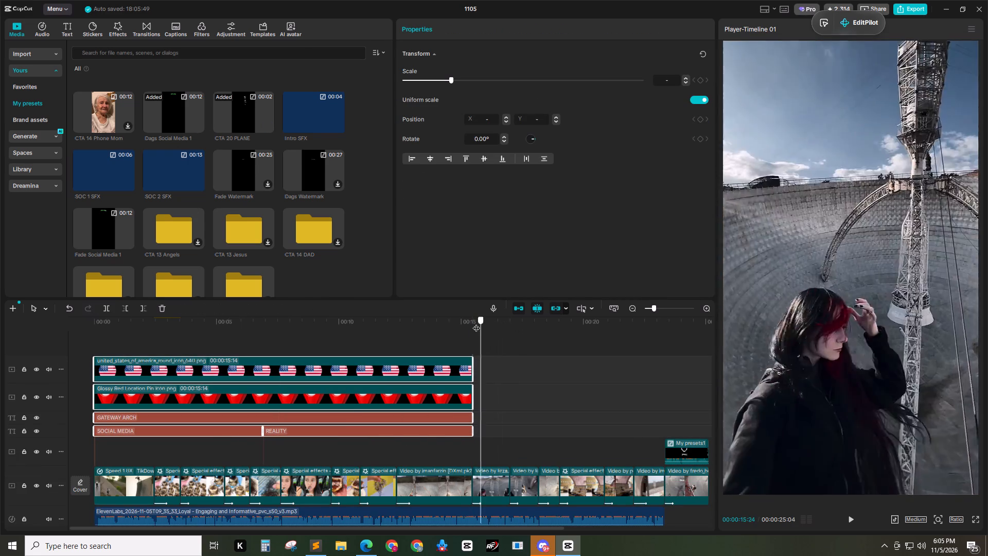
{"action": "left_click_drag", "start_coordinate": [476, 323], "coordinate": [473, 323]}
{"action": "left_click_drag", "start_coordinate": [312, 375], "coordinate": [295, 375]}
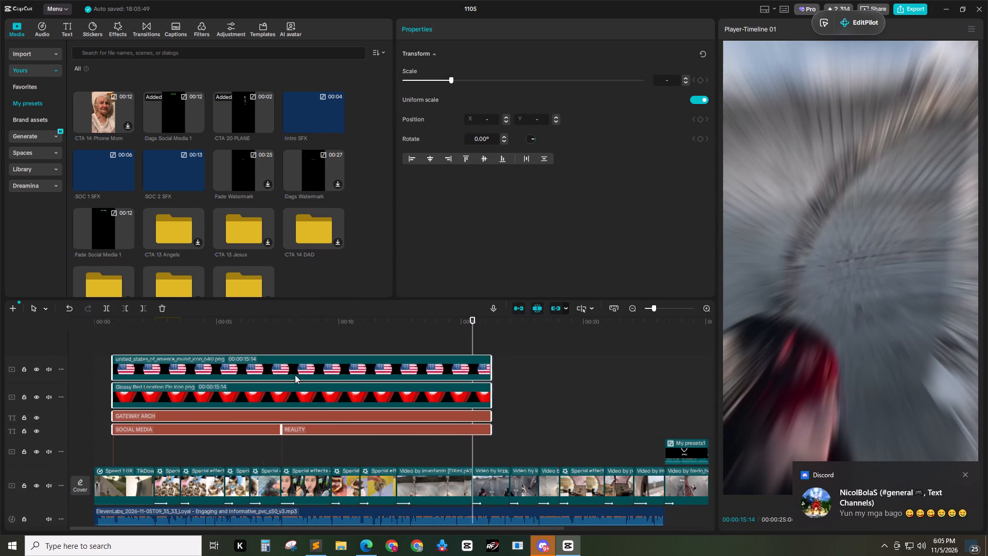
{"action": "left_click_drag", "start_coordinate": [295, 375], "coordinate": [267, 377]}
{"action": "key", "text": "ctrl+v"}
{"action": "left_click_drag", "start_coordinate": [346, 529], "coordinate": [466, 517]}
{"action": "left_click_drag", "start_coordinate": [500, 319], "coordinate": [482, 322]}
{"action": "key", "text": "w"}
In the second title set, end SOCIAL MEDIA at 00:00:18:05 and extend REALITY back to start there.
{"action": "left_click_drag", "start_coordinate": [470, 323], "coordinate": [419, 329]}
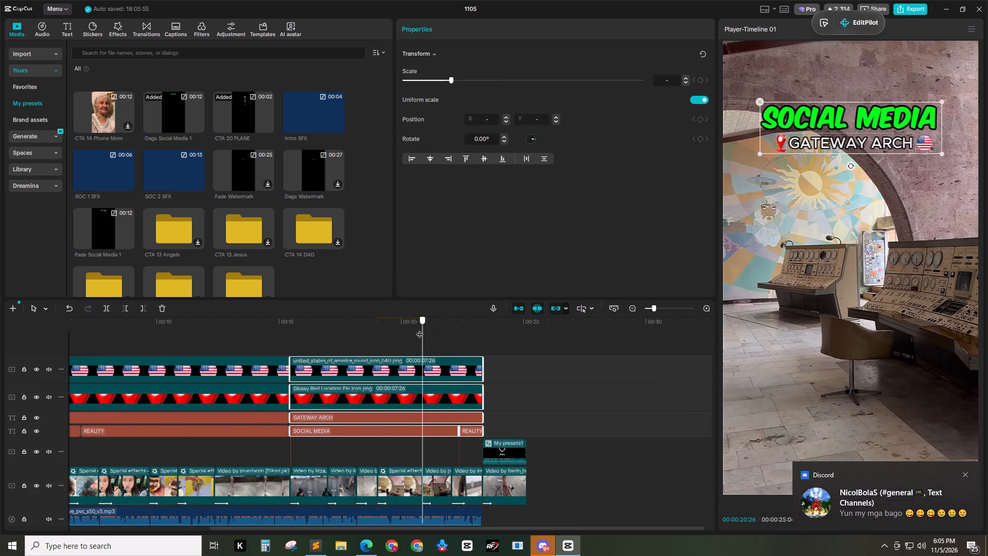
{"action": "left_click_drag", "start_coordinate": [419, 329], "coordinate": [412, 329]}
{"action": "key", "text": "space"}
{"action": "left_click_drag", "start_coordinate": [408, 331], "coordinate": [373, 330]}
{"action": "key", "text": "space"}
{"action": "key", "text": "space"}
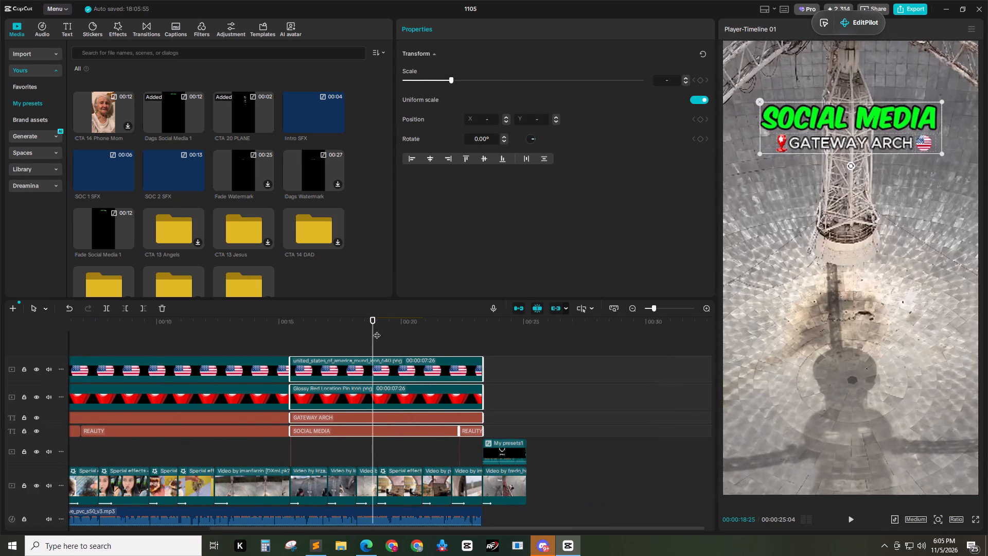
{"action": "key", "text": "space"}
{"action": "left_click_drag", "start_coordinate": [399, 328], "coordinate": [350, 332]}
{"action": "key", "text": "space"}
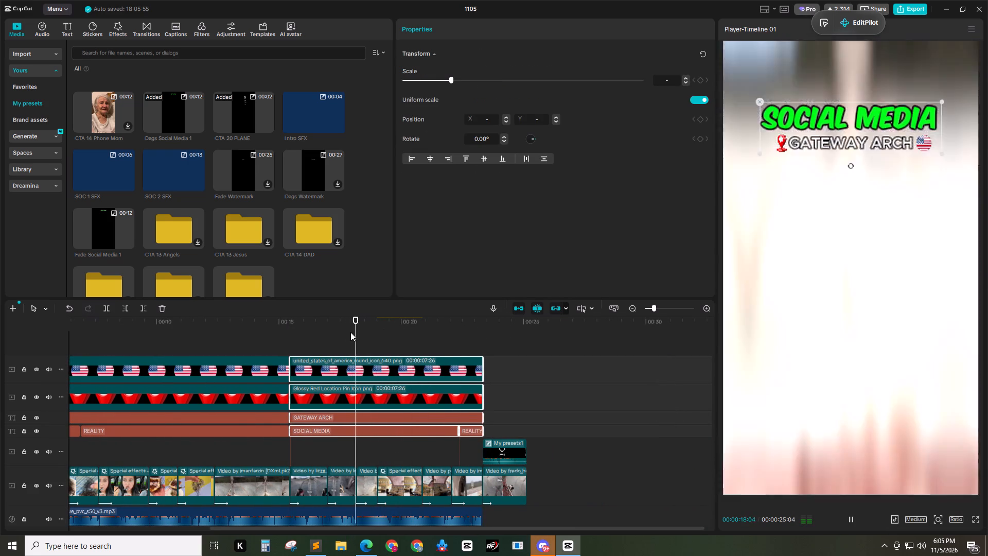
{"action": "left_click_drag", "start_coordinate": [380, 329], "coordinate": [357, 330]}
{"action": "left_click", "coordinate": [393, 431]}
{"action": "key", "text": "w"}
{"action": "left_click", "coordinate": [467, 428]}
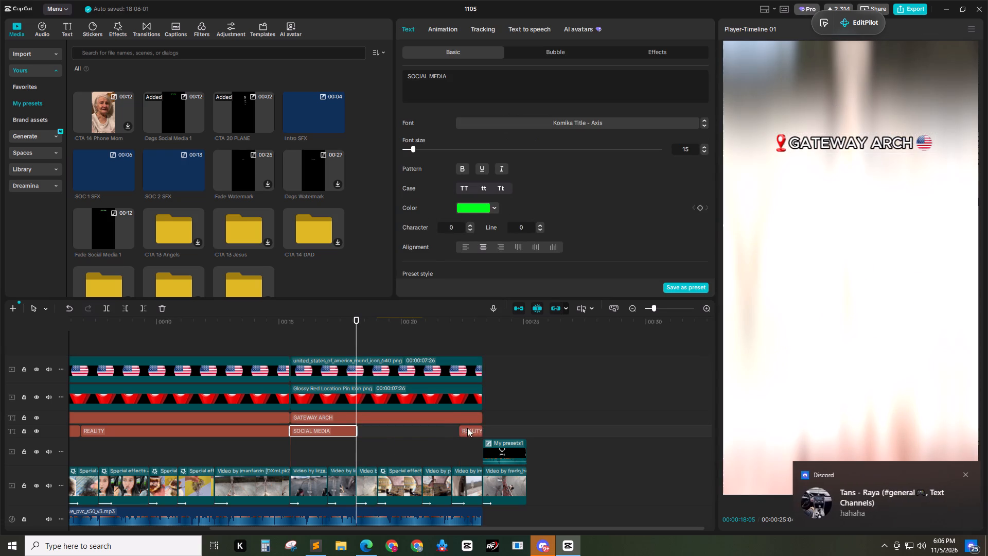
{"action": "left_click_drag", "start_coordinate": [458, 431], "coordinate": [156, 445]}
In the first title set, trim REALITY to start at 00:00:07:19 and extend SOCIAL MEDIA to meet it.
{"action": "left_click_drag", "start_coordinate": [223, 331], "coordinate": [269, 361]}
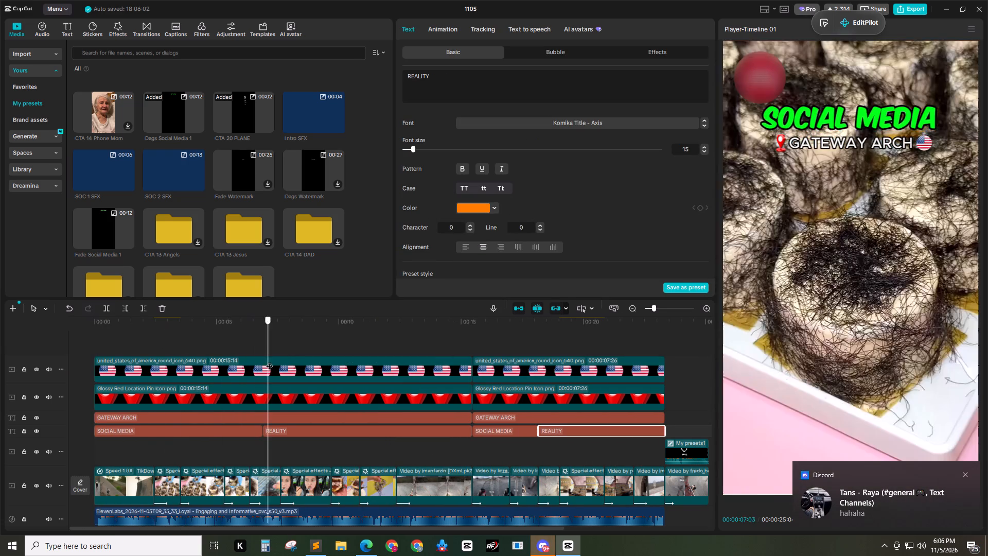
{"action": "left_click_drag", "start_coordinate": [269, 361], "coordinate": [281, 362]}
{"action": "left_click", "coordinate": [289, 433]}
{"action": "key", "text": "q"}
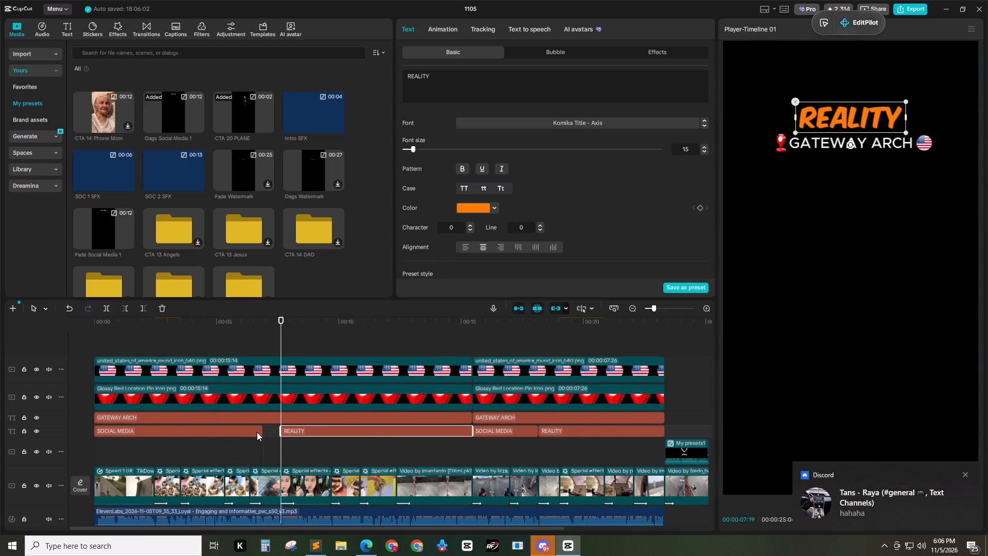
{"action": "left_click", "coordinate": [249, 432]}
{"action": "left_click_drag", "start_coordinate": [266, 431], "coordinate": [304, 433]}
{"action": "left_click", "coordinate": [248, 429]}
{"action": "left_click_drag", "start_coordinate": [263, 431], "coordinate": [338, 433]}
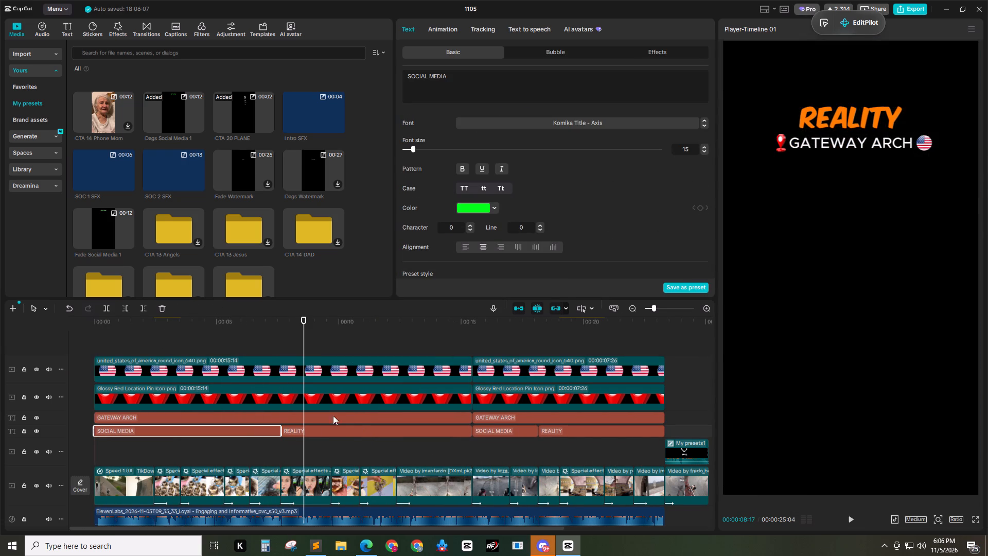
Change the first GATEWAY ARCH location text to PASTELJA HAIRY CAKE.
{"action": "left_click_drag", "start_coordinate": [280, 329], "coordinate": [260, 329]}
{"action": "left_click", "coordinate": [278, 419]}
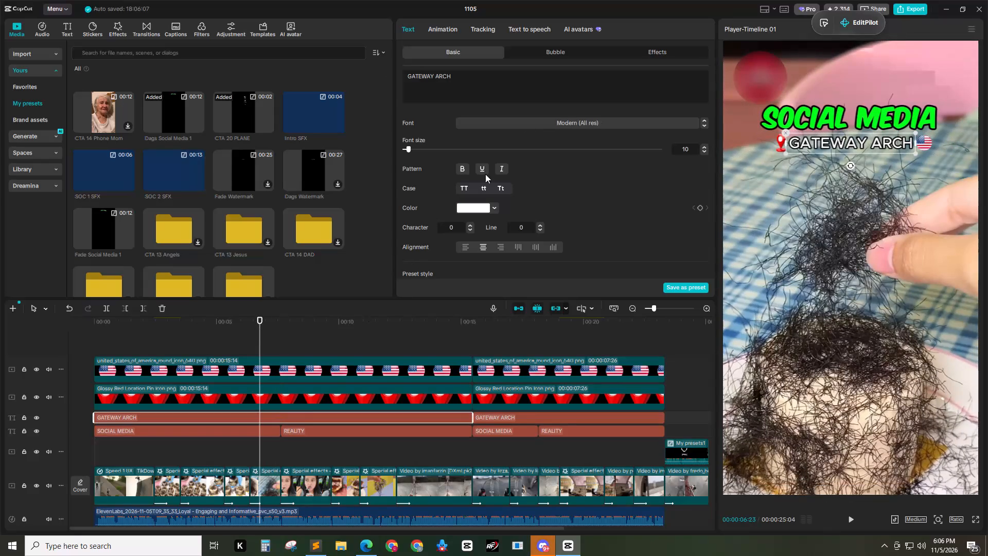
{"action": "left_click", "coordinate": [513, 82]}
{"action": "key", "text": "ctrl+a"}
{"action": "type", "text": "PAST"}
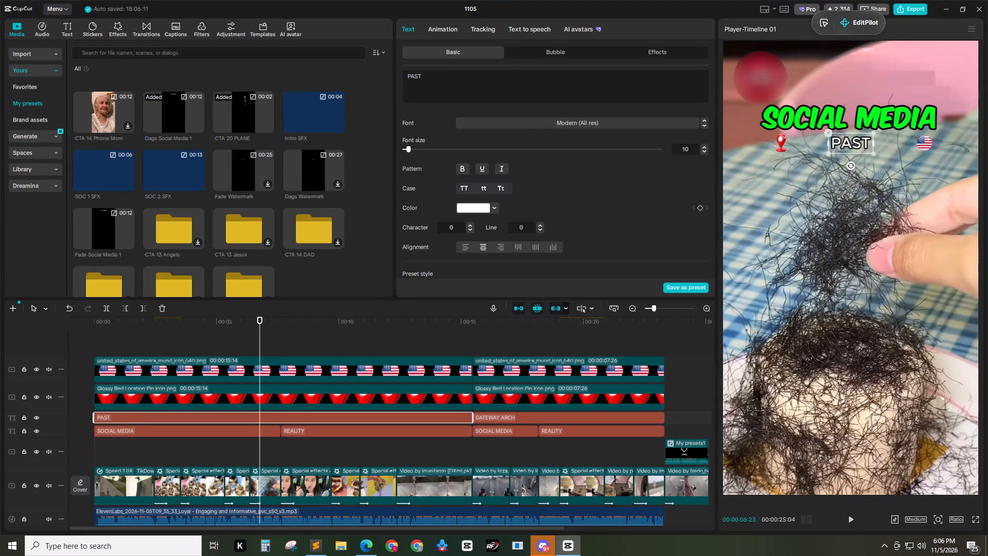
{"action": "type", "text": "ELJA CA"}
{"action": "key", "text": "BackSpace"}
{"action": "key", "text": "BackSpace"}
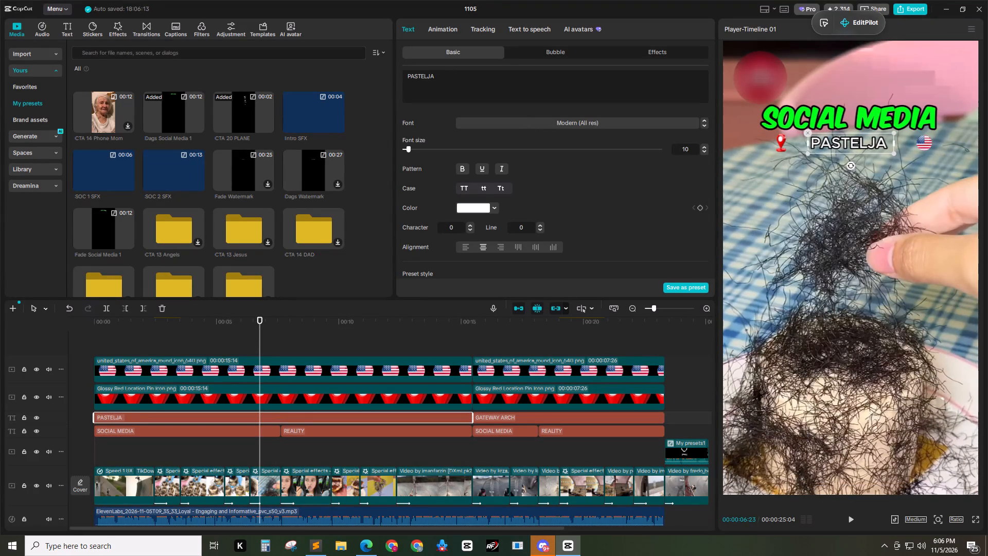
{"action": "type", "text": "HAIRY CAKE"}
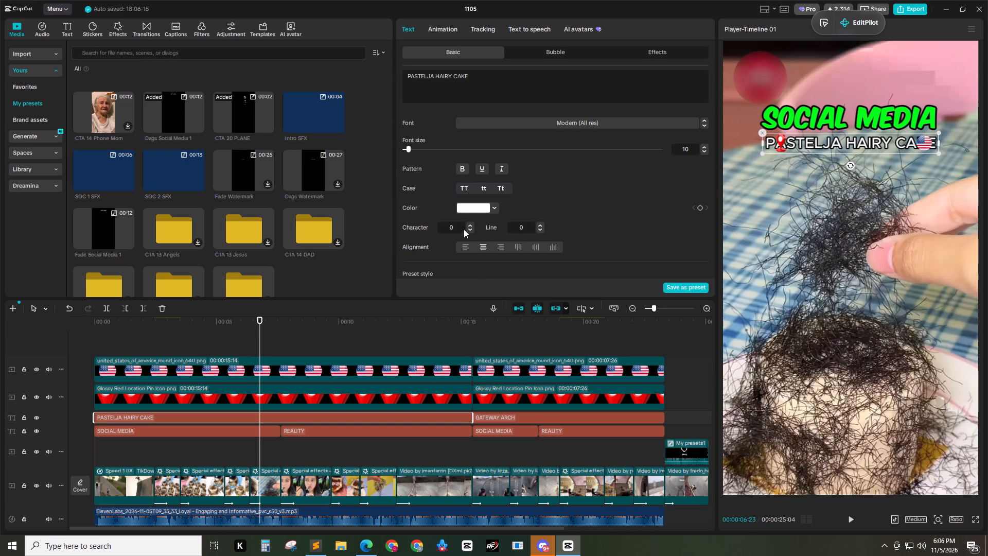
Change the second GATEWAY ARCH location text to ROT-54.
{"action": "left_click", "coordinate": [523, 418]}
{"action": "left_click", "coordinate": [506, 83]}
{"action": "key", "text": "ctrl+a"}
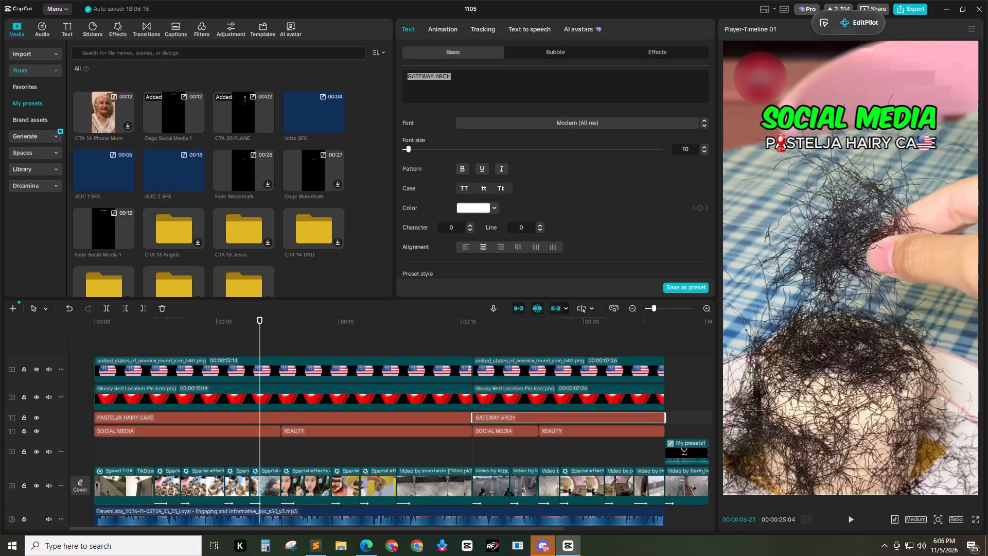
{"action": "type", "text": "ROT"}
{"action": "type", "text": "-54"}
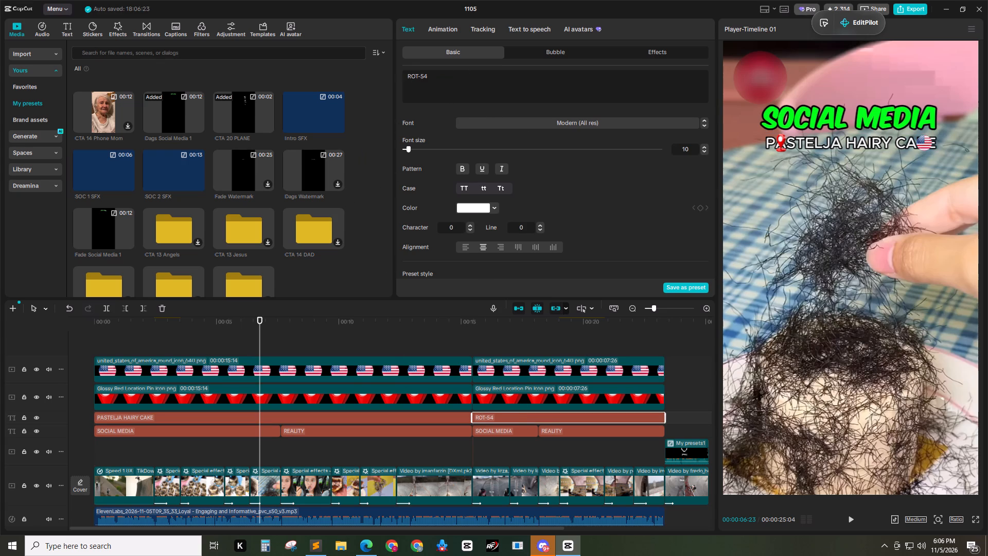
{"action": "left_click", "coordinate": [266, 342]}
Set the X position of the first title set's flag icon to 840, clear of the PASTELJA HAIRY CAKE text.
{"action": "left_click", "coordinate": [267, 323]}
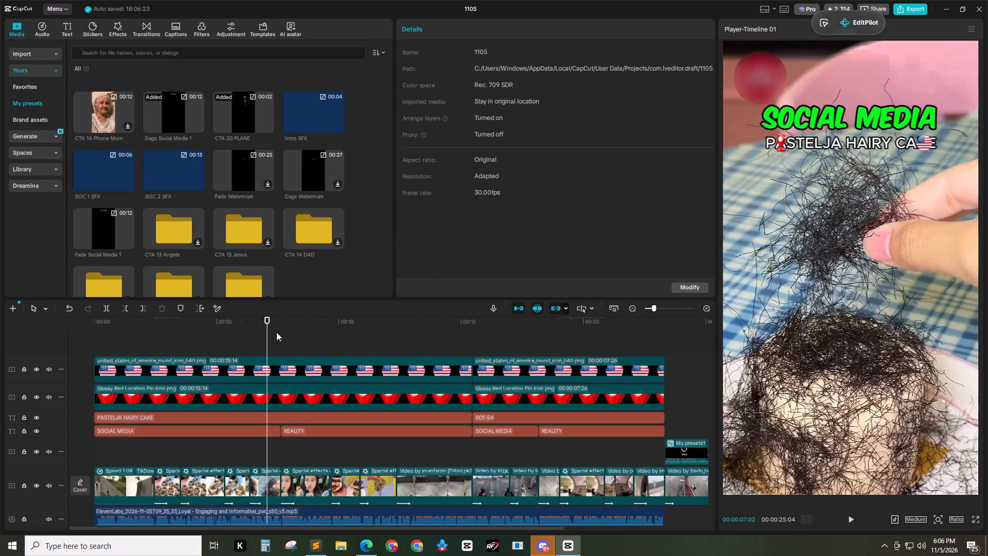
{"action": "left_click", "coordinate": [304, 371]}
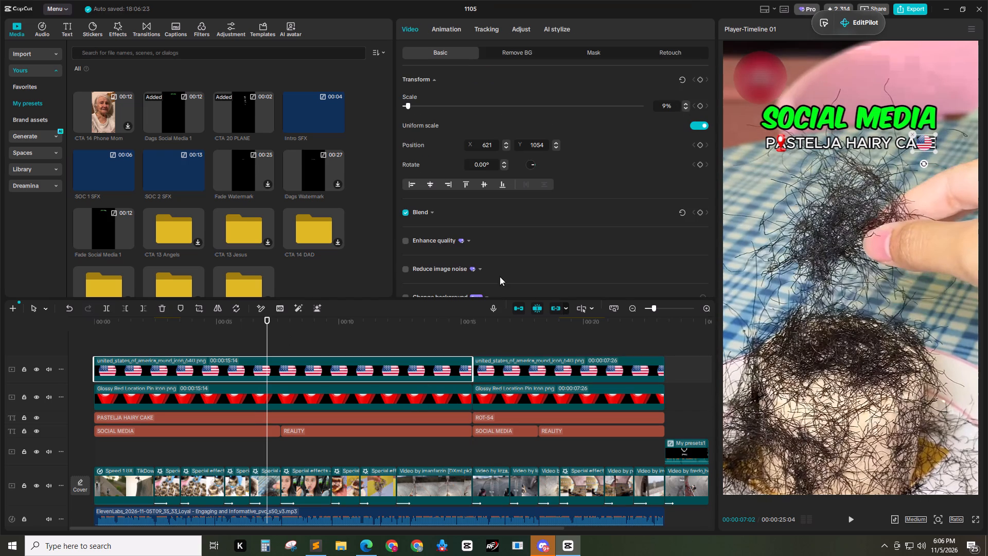
{"action": "left_click", "coordinate": [491, 145]}
{"action": "key", "text": "ctrl+a"}
{"action": "type", "text": "880"}
{"action": "key", "text": "Return"}
{"action": "left_click_drag", "start_coordinate": [492, 144], "coordinate": [486, 144]}
{"action": "type", "text": "40"}
{"action": "key", "text": "Return"}
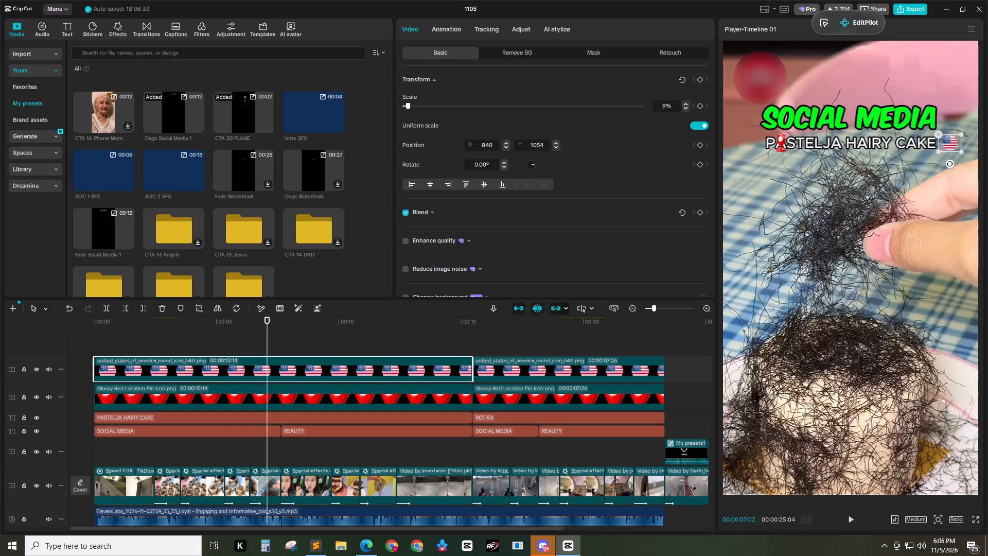
Set the X position of the first title set's location pin icon to -800, clear of the PASTELJA HAIRY CAKE text.
{"action": "left_click", "coordinate": [374, 392]}
{"action": "left_click_drag", "start_coordinate": [493, 145], "coordinate": [487, 144]}
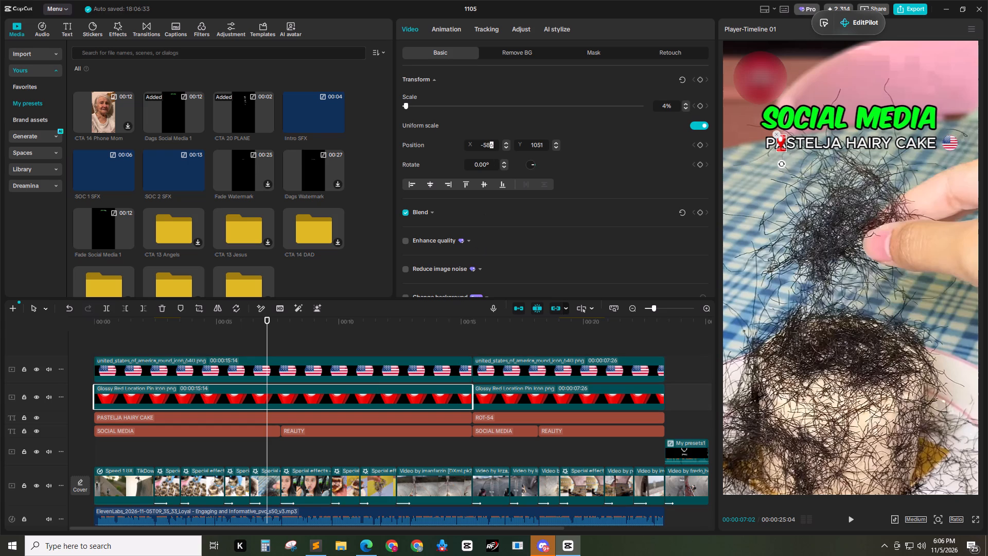
{"action": "left_click_drag", "start_coordinate": [487, 144], "coordinate": [484, 145]}
{"action": "type", "text": "800"}
{"action": "key", "text": "Return"}
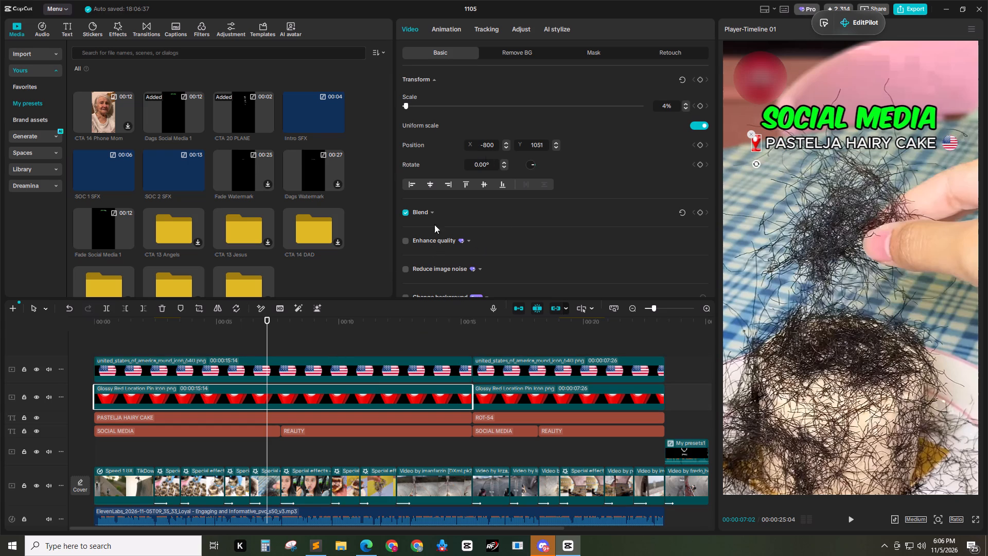
{"action": "left_click", "coordinate": [355, 340]}
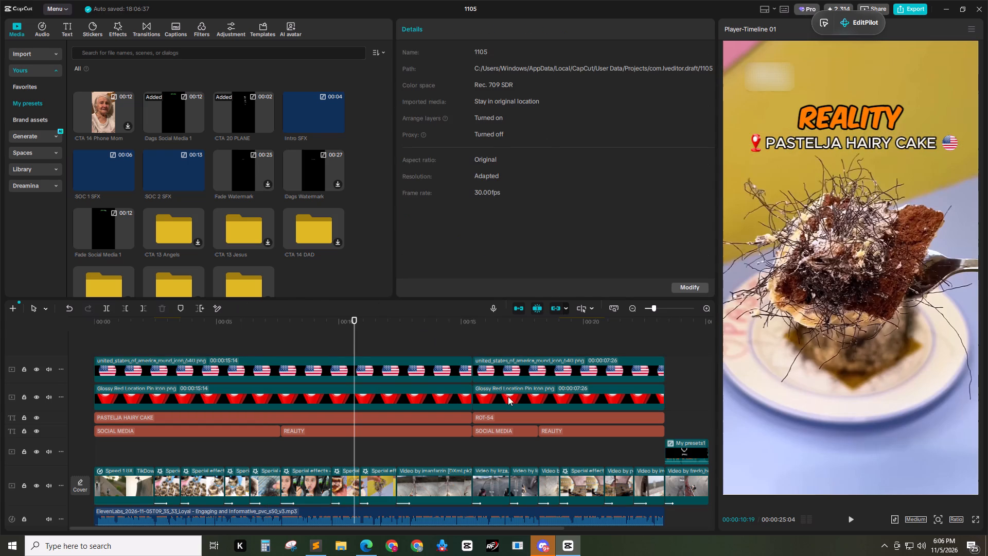
Set the X position of the second title set's flag icon to 350, next to the ROT-54 text.
{"action": "left_click", "coordinate": [508, 396]}
{"action": "left_click_drag", "start_coordinate": [513, 328], "coordinate": [523, 327]}
{"action": "left_click", "coordinate": [557, 369]}
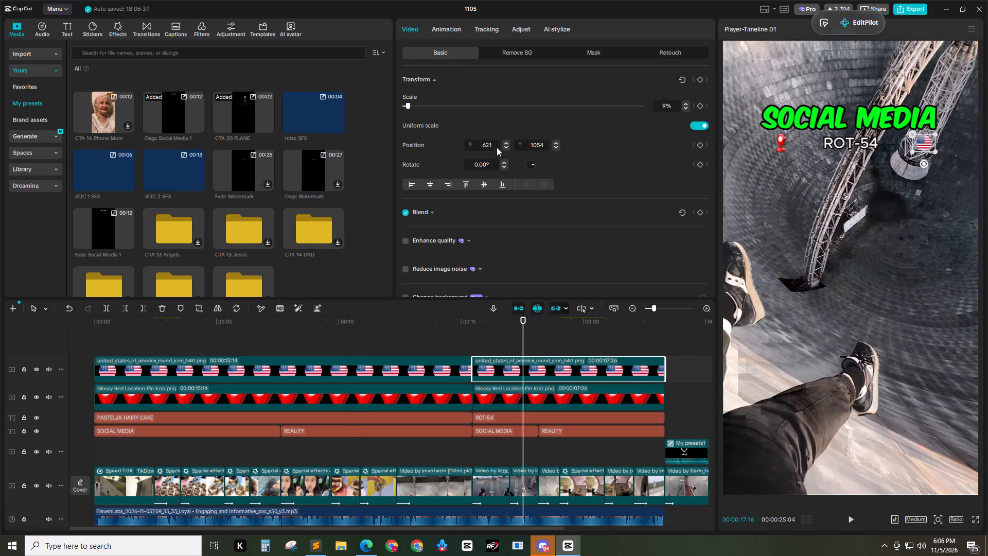
{"action": "left_click_drag", "start_coordinate": [492, 144], "coordinate": [472, 145]}
{"action": "type", "text": "48"}
{"action": "key", "text": "0"}
{"action": "key", "text": "Return"}
{"action": "left_click_drag", "start_coordinate": [495, 145], "coordinate": [454, 147]}
{"action": "type", "text": "32"}
{"action": "key", "text": "0"}
{"action": "key", "text": "Return"}
{"action": "left_click", "coordinate": [489, 146]}
{"action": "key", "text": "BackSpace"}
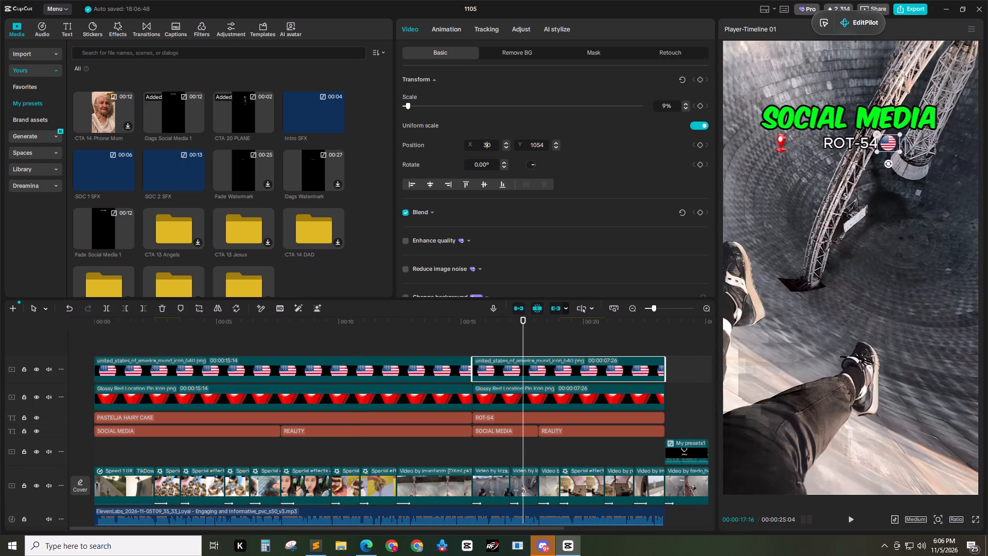
{"action": "key", "text": "5"}
{"action": "key", "text": "Return"}
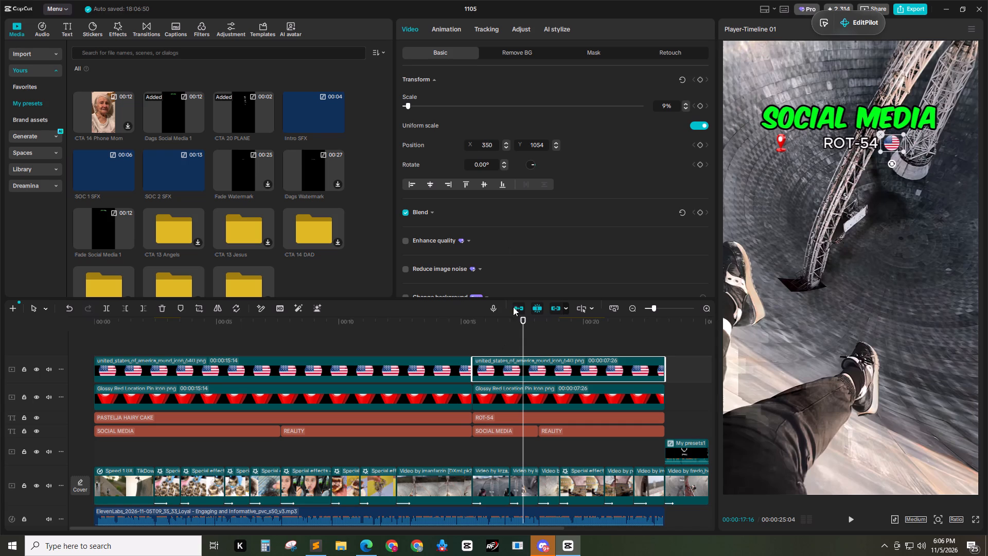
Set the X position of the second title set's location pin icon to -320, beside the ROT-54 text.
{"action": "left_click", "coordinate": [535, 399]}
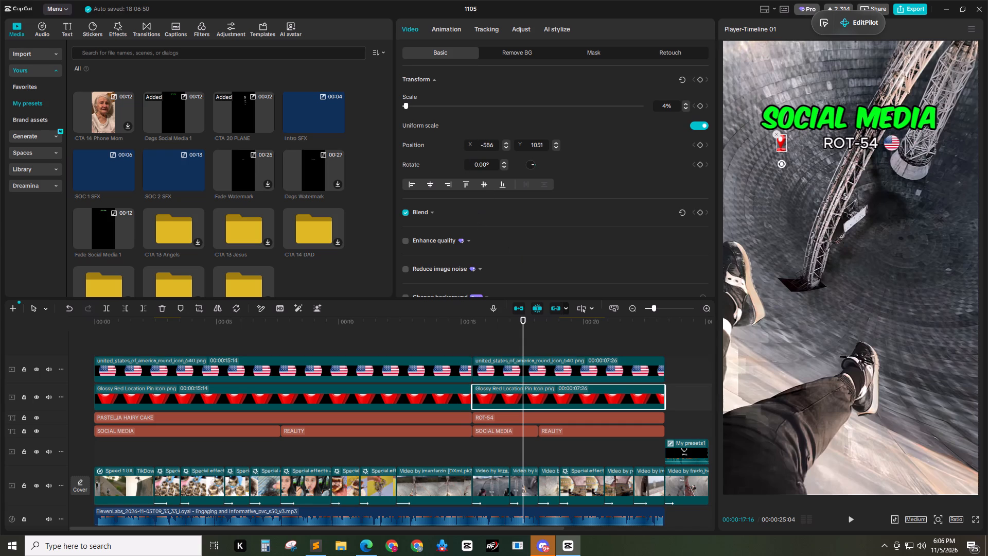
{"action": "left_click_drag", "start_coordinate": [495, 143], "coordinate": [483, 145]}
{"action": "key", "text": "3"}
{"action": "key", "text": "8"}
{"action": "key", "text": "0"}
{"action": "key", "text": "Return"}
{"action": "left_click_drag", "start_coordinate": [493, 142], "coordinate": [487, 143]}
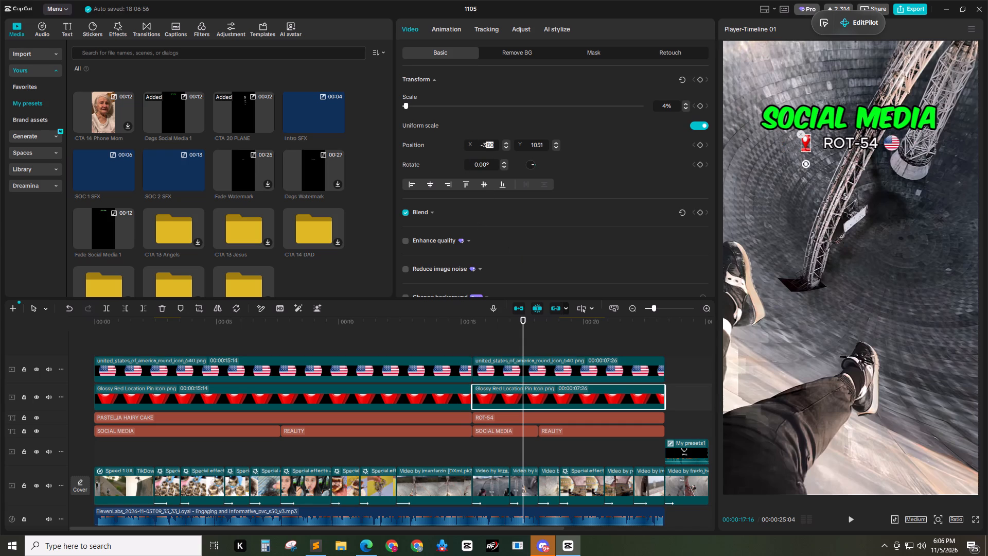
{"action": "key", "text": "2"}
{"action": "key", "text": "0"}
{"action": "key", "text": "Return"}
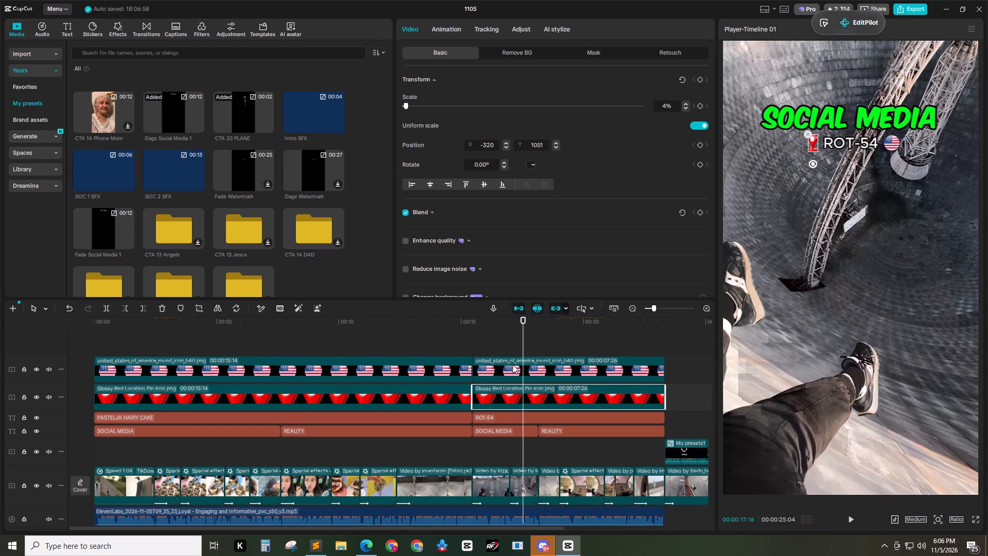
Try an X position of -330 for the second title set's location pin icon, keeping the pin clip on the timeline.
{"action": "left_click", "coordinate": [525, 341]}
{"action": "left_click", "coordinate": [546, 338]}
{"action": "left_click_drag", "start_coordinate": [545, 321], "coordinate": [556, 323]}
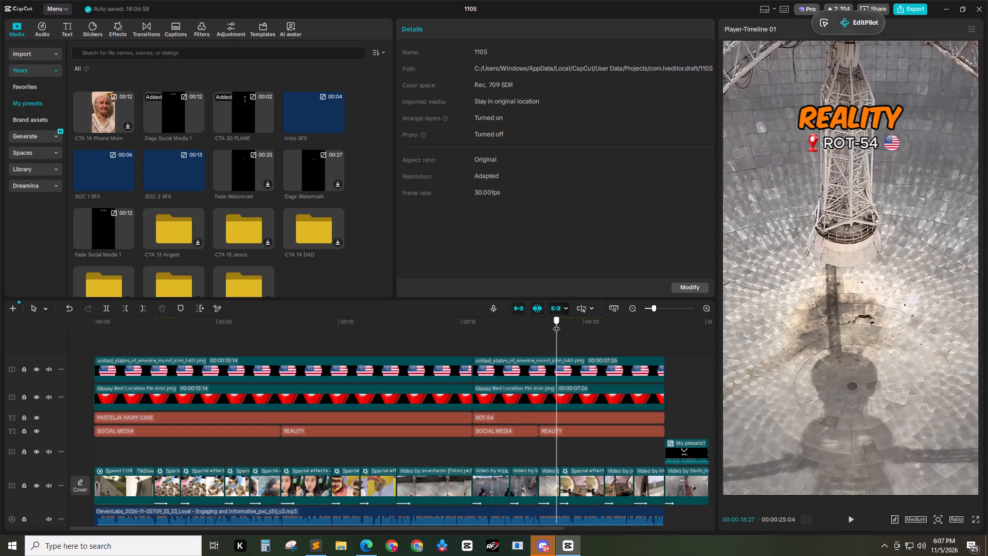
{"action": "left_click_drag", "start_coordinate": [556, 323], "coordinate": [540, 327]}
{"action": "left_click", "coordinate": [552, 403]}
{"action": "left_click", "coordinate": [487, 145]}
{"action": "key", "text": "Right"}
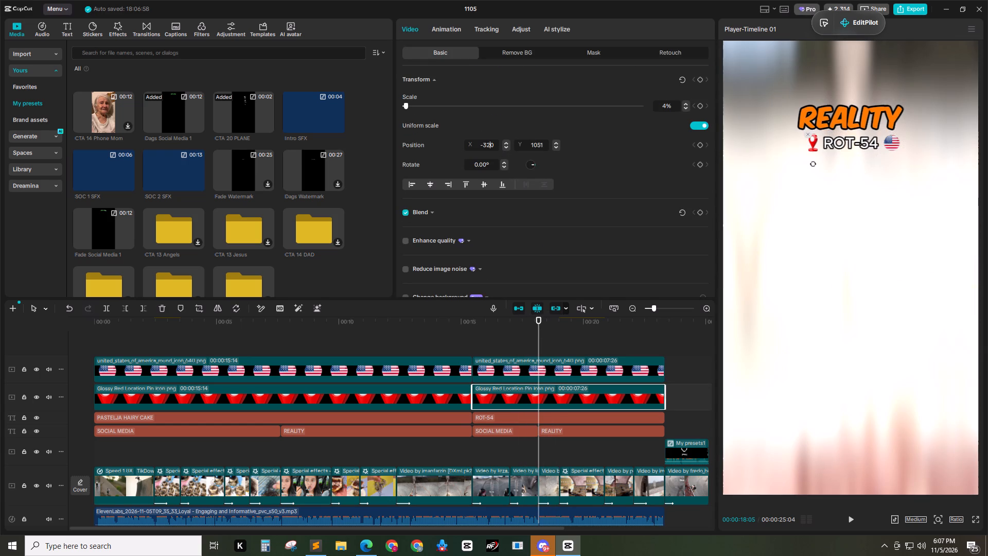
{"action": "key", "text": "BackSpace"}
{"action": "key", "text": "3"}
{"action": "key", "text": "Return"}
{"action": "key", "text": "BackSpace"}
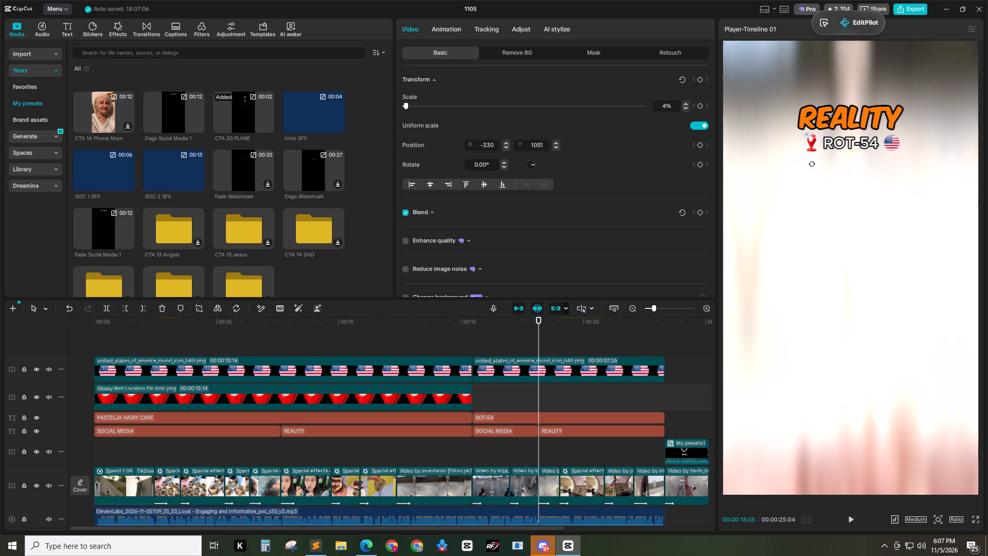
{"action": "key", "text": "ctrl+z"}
Set the X position of the second title set's location pin icon to -310.
{"action": "left_click", "coordinate": [492, 144]}
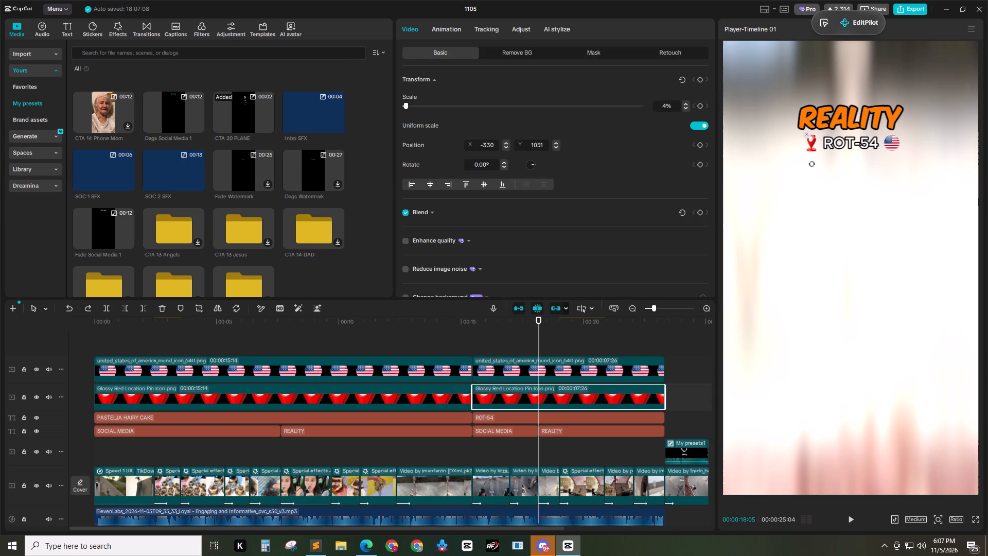
{"action": "key", "text": "Left"}
{"action": "key", "text": "BackSpace"}
{"action": "key", "text": "1"}
{"action": "key", "text": "Return"}
Check the VID 32 script in Sublime Text and search Google in Microsoft Edge for "pastelja hair cake".
{"action": "left_click", "coordinate": [372, 335]}
{"action": "left_click_drag", "start_coordinate": [385, 321], "coordinate": [324, 324]}
{"action": "left_click", "coordinate": [321, 549]}
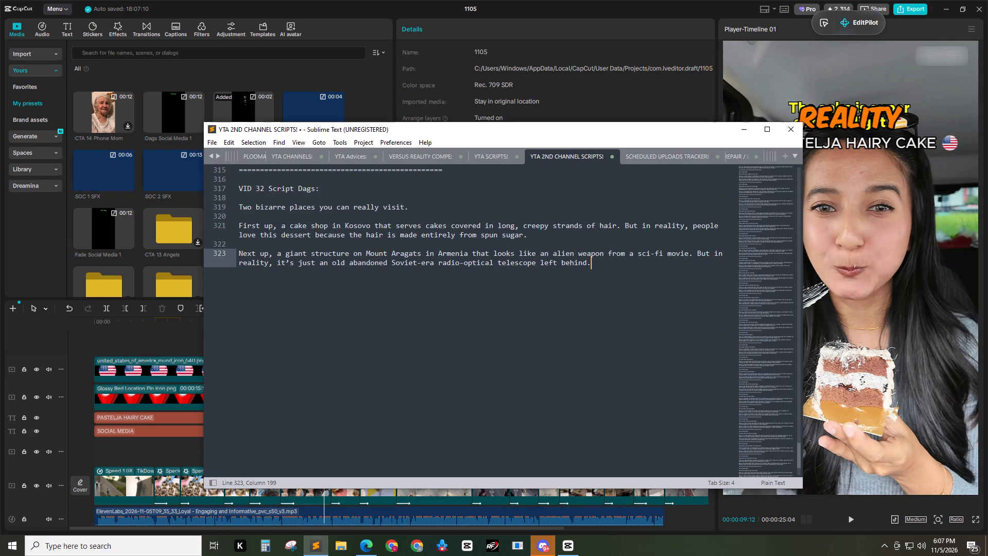
{"action": "left_click", "coordinate": [362, 555]}
{"action": "left_click", "coordinate": [580, 0]}
{"action": "key", "text": "ctrl+t"}
{"action": "key", "text": "g"}
{"action": "key", "text": "Return"}
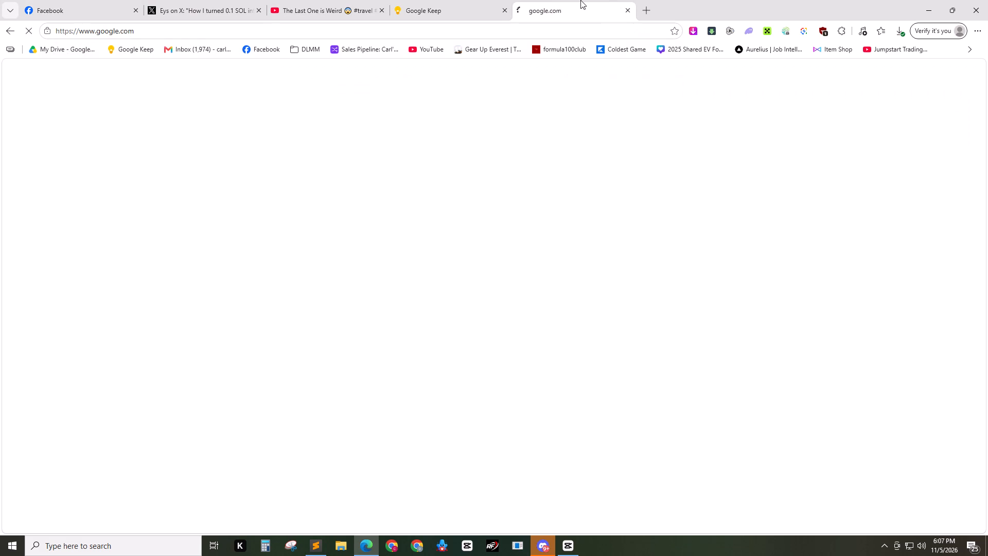
{"action": "type", "text": "pastelja hair cake in"}
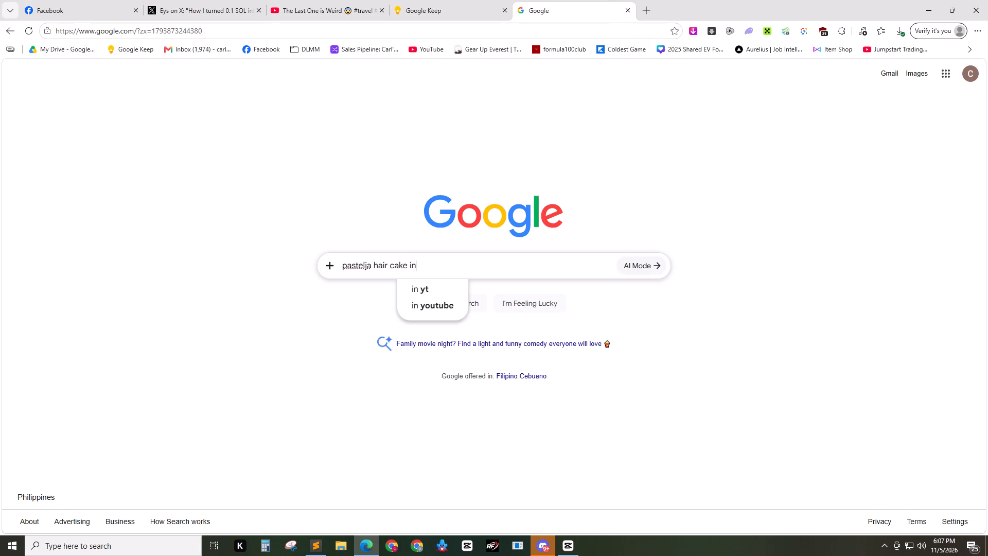
{"action": "key", "text": "BackSpace"}
{"action": "key", "text": "BackSpace"}
{"action": "key", "text": "BackSpace"}
{"action": "key", "text": "Return"}
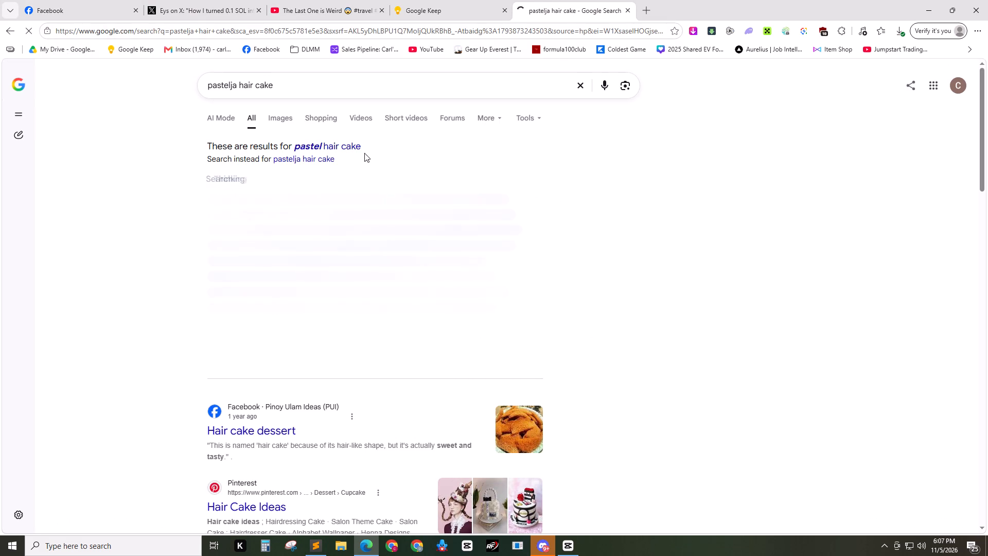
{"action": "left_click", "coordinate": [102, 206]}
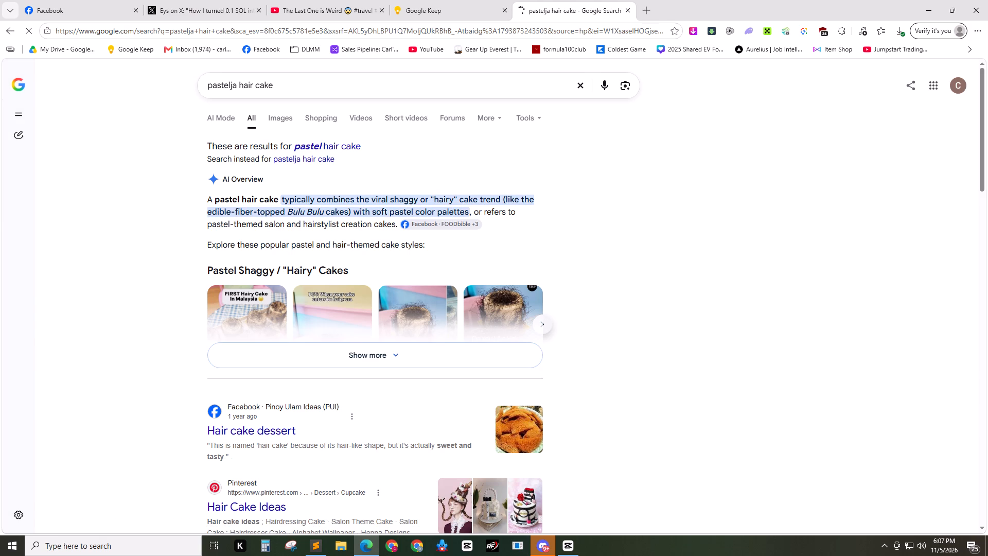
{"action": "left_click", "coordinate": [117, 215]}
{"action": "left_click", "coordinate": [317, 549]}
{"action": "left_click", "coordinate": [317, 551]}
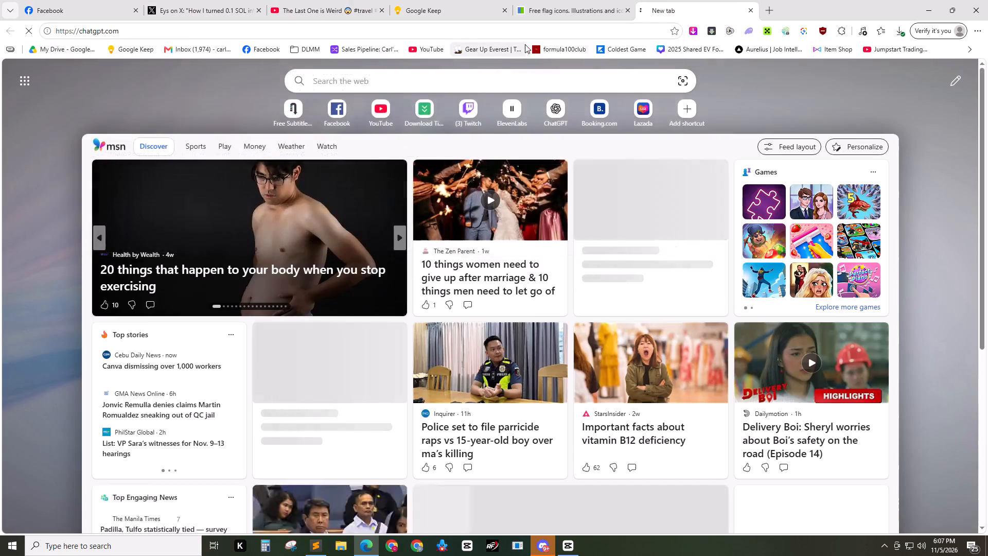
{"action": "left_click_drag", "start_coordinate": [684, 0], "coordinate": [462, 0]}
{"action": "left_click", "coordinate": [343, 0]}
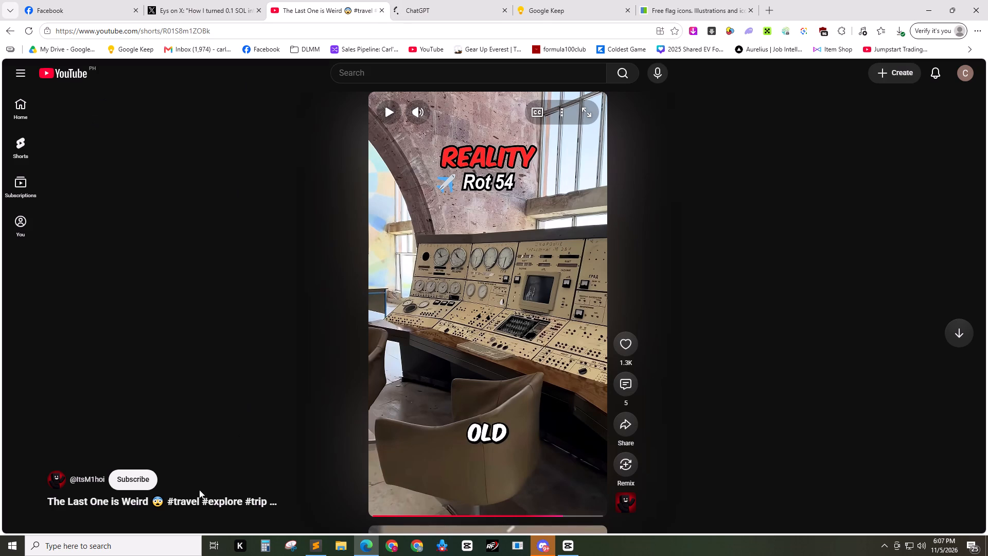
{"action": "left_click", "coordinate": [110, 500]}
{"action": "left_click", "coordinate": [412, 4]}
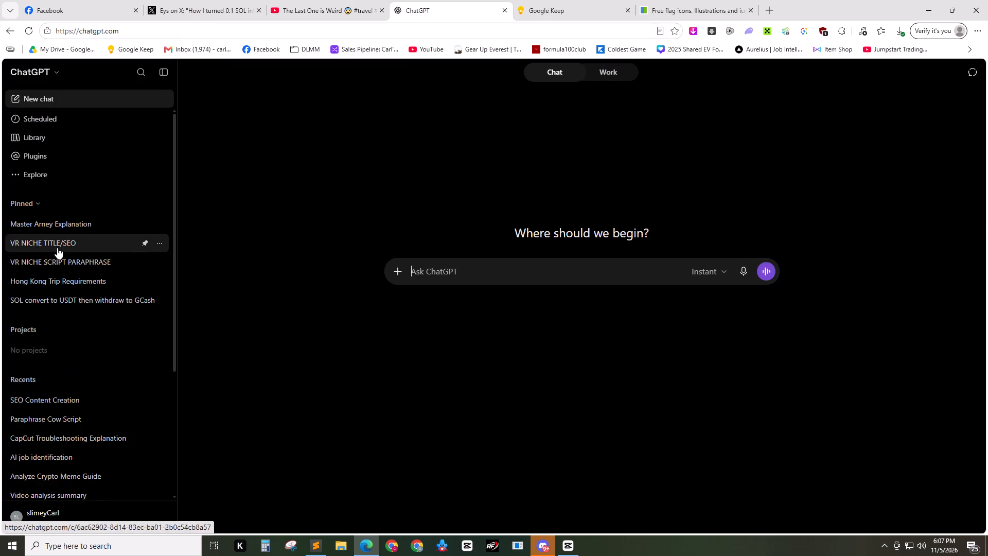
{"action": "left_click", "coordinate": [57, 248]}
Copy the YouTube Short's full title with its hashtags and paste it into the VR NICHE TITLE/SEO chat message.
{"action": "left_click", "coordinate": [327, 0]}
{"action": "left_click_drag", "start_coordinate": [750, 138], "coordinate": [703, 111]}
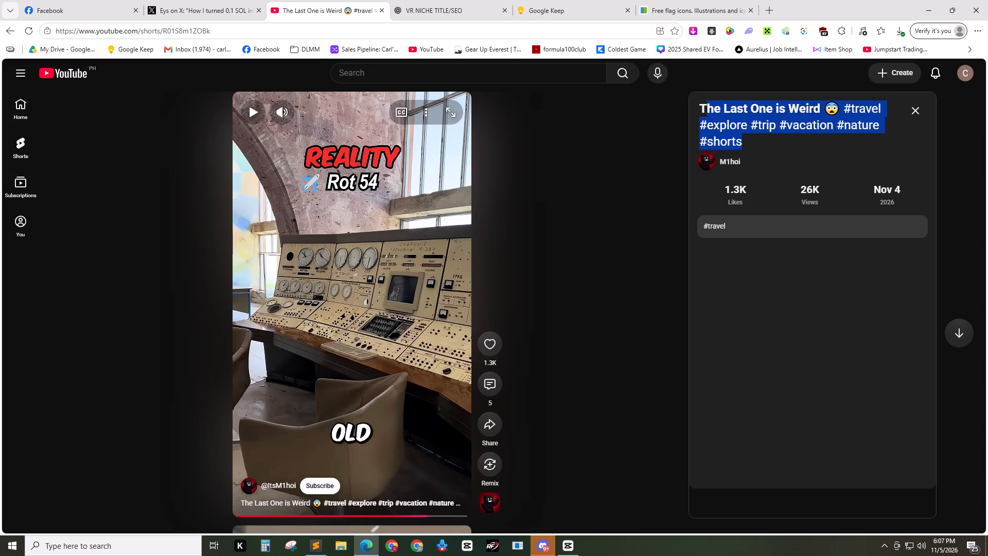
{"action": "left_click", "coordinate": [781, 157]}
{"action": "left_click_drag", "start_coordinate": [763, 141], "coordinate": [699, 109]}
{"action": "key", "text": "ctrl+c"}
{"action": "key", "text": "ctrl+c"}
{"action": "key", "text": "ctrl+c"}
{"action": "left_click", "coordinate": [465, 0]}
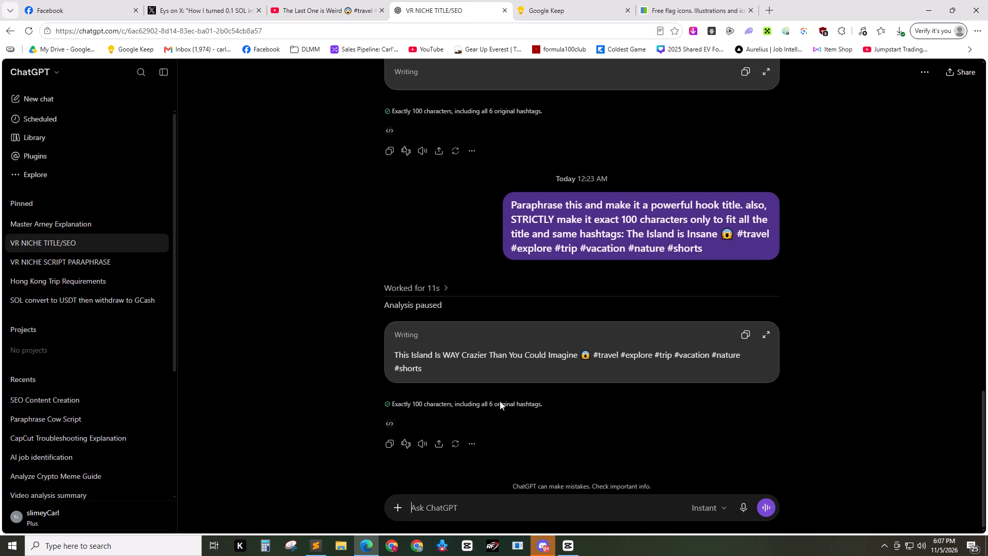
{"action": "scroll", "coordinate": [536, 420], "scroll_direction": "down", "scroll_amount": 1}
{"action": "left_click", "coordinate": [486, 506]}
{"action": "key", "text": "ctrl+v"}
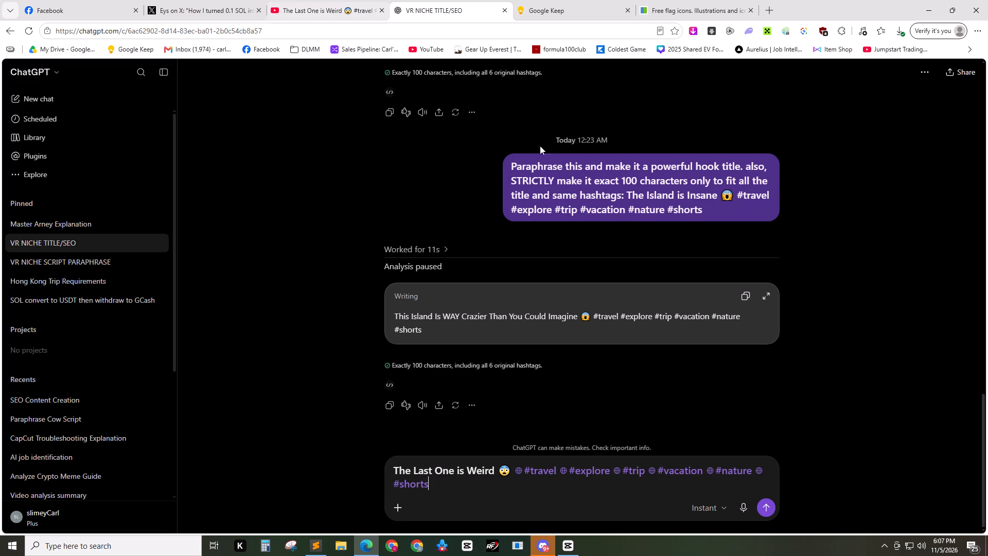
Put the previous prompt's 100-character hook title paraphrasing instruction before the pasted title, send the message, and close the YouTube Short's tab.
{"action": "left_click_drag", "start_coordinate": [623, 195], "coordinate": [504, 164]}
{"action": "key", "text": "ctrl+c"}
{"action": "key", "text": "ctrl+c"}
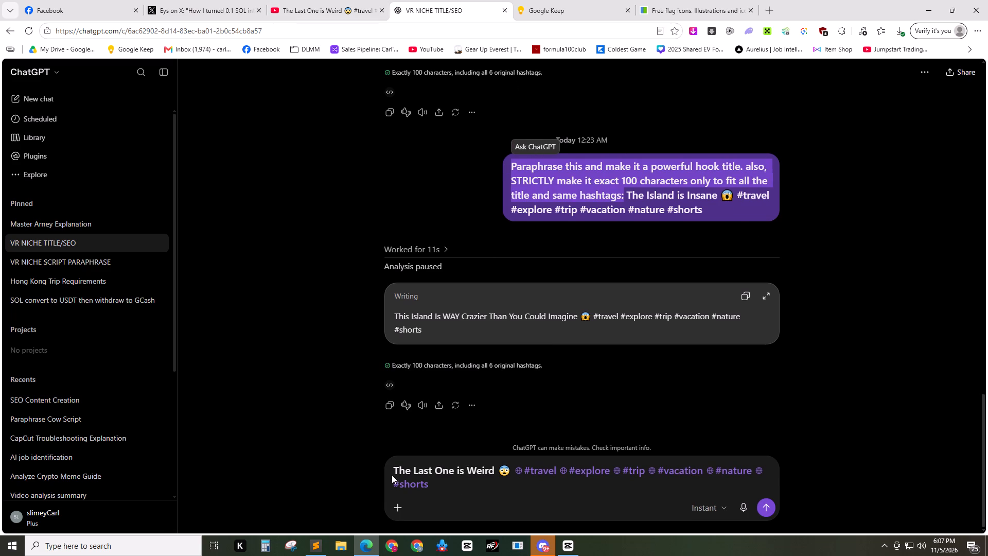
{"action": "key", "text": "ctrl+c"}
{"action": "left_click", "coordinate": [395, 470]}
{"action": "key", "text": "ctrl+v"}
{"action": "key", "text": "space"}
{"action": "key", "text": "Return"}
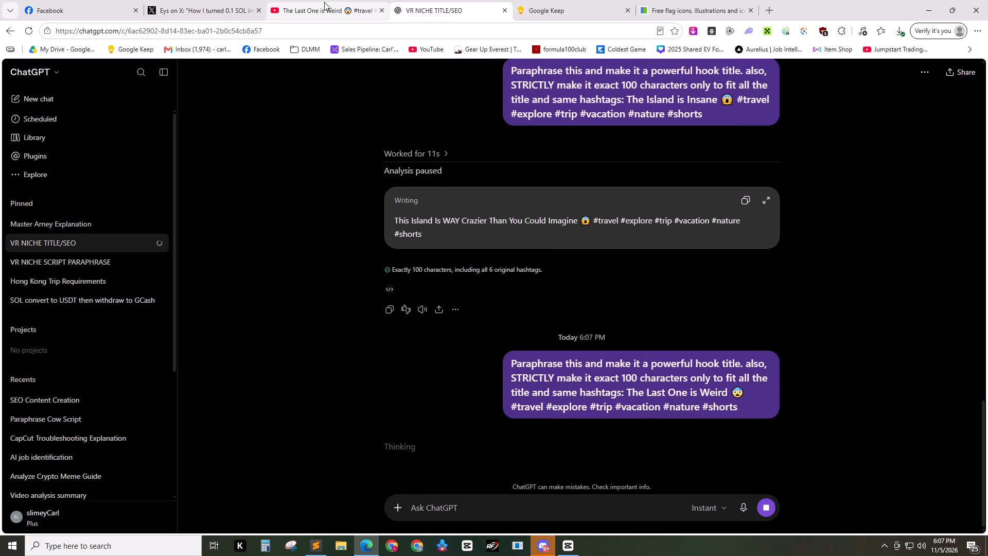
{"action": "left_click", "coordinate": [380, 10]}
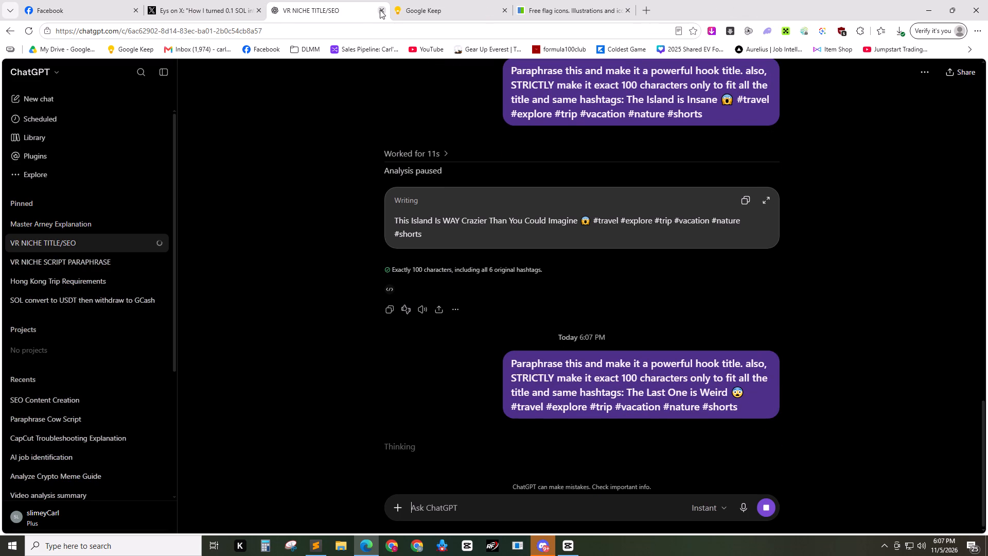
Search freeflagicons.com for malaysia and armenia, opening each country's flag page in its own tab, and close the home page tab.
{"action": "left_click", "coordinate": [540, 0]}
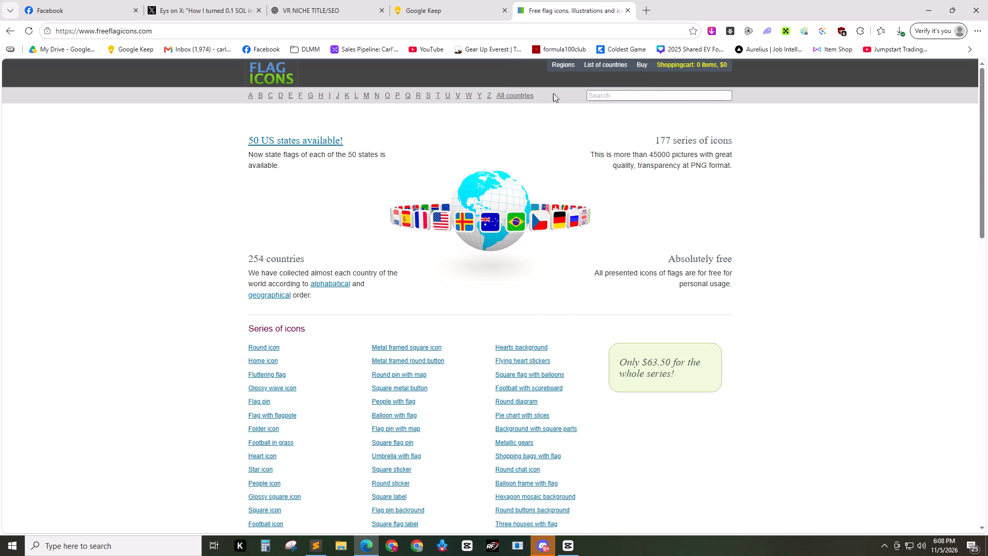
{"action": "left_click", "coordinate": [615, 94]}
{"action": "type", "text": "malaysia"}
{"action": "middle_click", "coordinate": [436, 112]}
{"action": "left_click_drag", "start_coordinate": [628, 98], "coordinate": [526, 100]}
{"action": "key", "text": "a"}
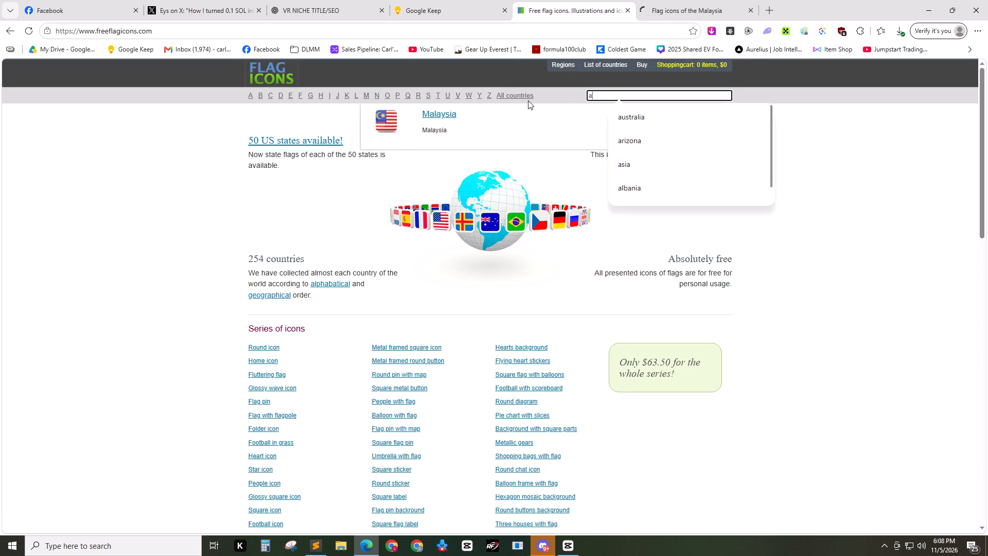
{"action": "key", "text": "r"}
{"action": "type", "text": "menia"}
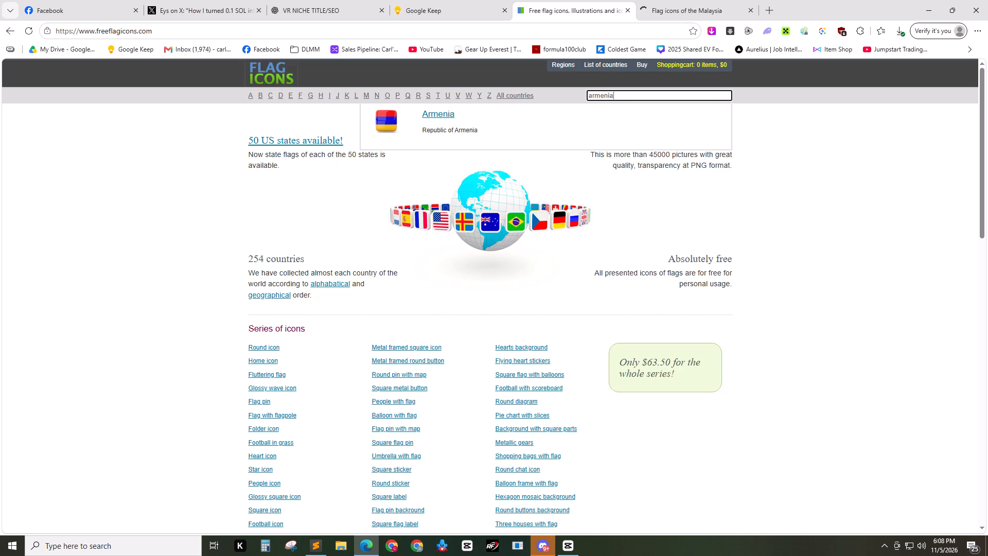
{"action": "middle_click", "coordinate": [437, 110]}
{"action": "left_click", "coordinate": [669, 0]}
{"action": "left_click", "coordinate": [623, 7]}
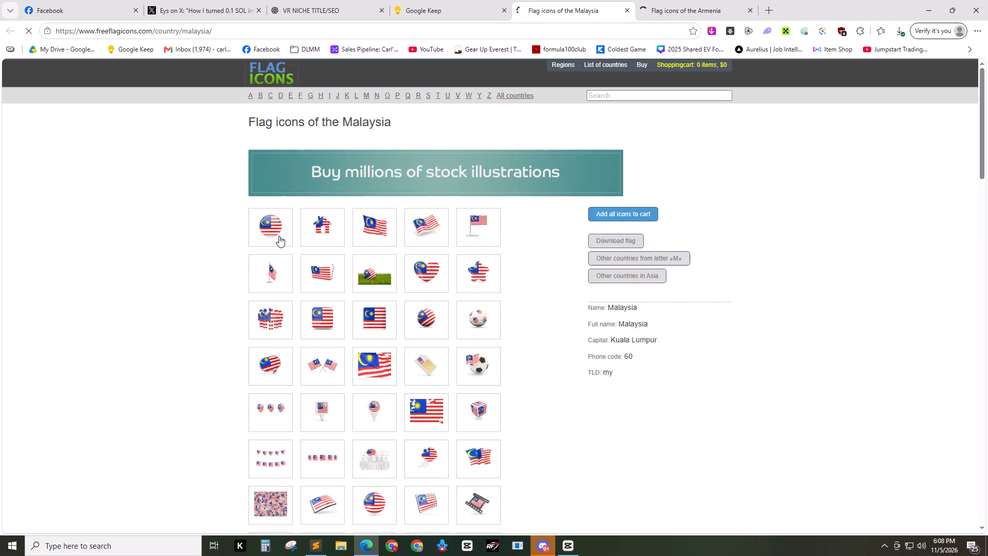
Open the round icon of the Malaysia and Armenia flags and proceed to each one's free non-commercial download page.
{"action": "left_click", "coordinate": [279, 236]}
{"action": "key", "text": "ctrl+Tab"}
{"action": "left_click", "coordinate": [278, 234]}
{"action": "left_click", "coordinate": [604, 0]}
{"action": "right_click", "coordinate": [620, 0]}
{"action": "left_click", "coordinate": [567, 0]}
{"action": "left_click", "coordinate": [434, 426]}
{"action": "left_click", "coordinate": [438, 431]}
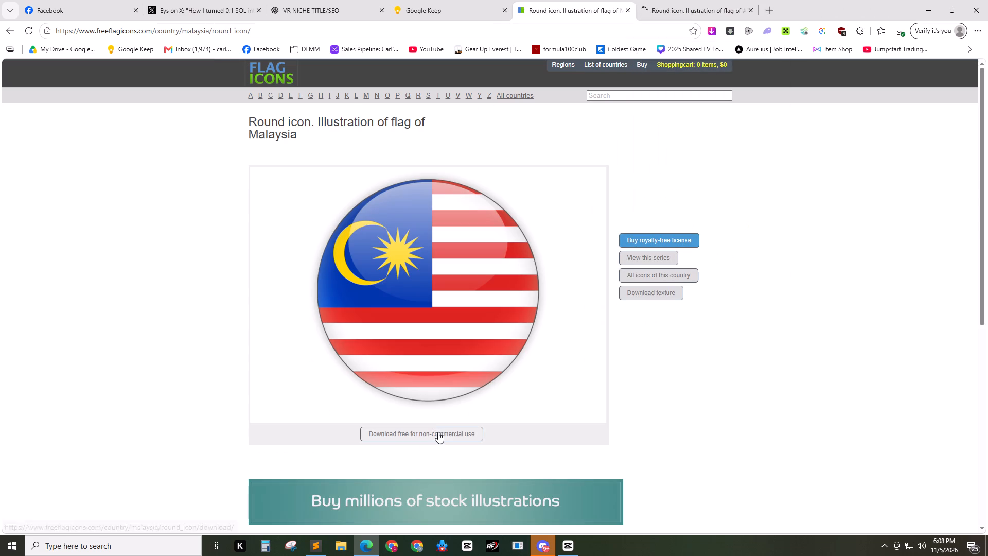
{"action": "key", "text": "ctrl+Tab"}
{"action": "left_click", "coordinate": [445, 432]}
Download the round flag icons of Malaysia and Armenia at 640 px.
{"action": "left_click", "coordinate": [618, 0]}
{"action": "right_click", "coordinate": [618, 0]}
{"action": "left_click", "coordinate": [586, 0]}
{"action": "scroll", "coordinate": [425, 418], "scroll_direction": "down", "scroll_amount": 2}
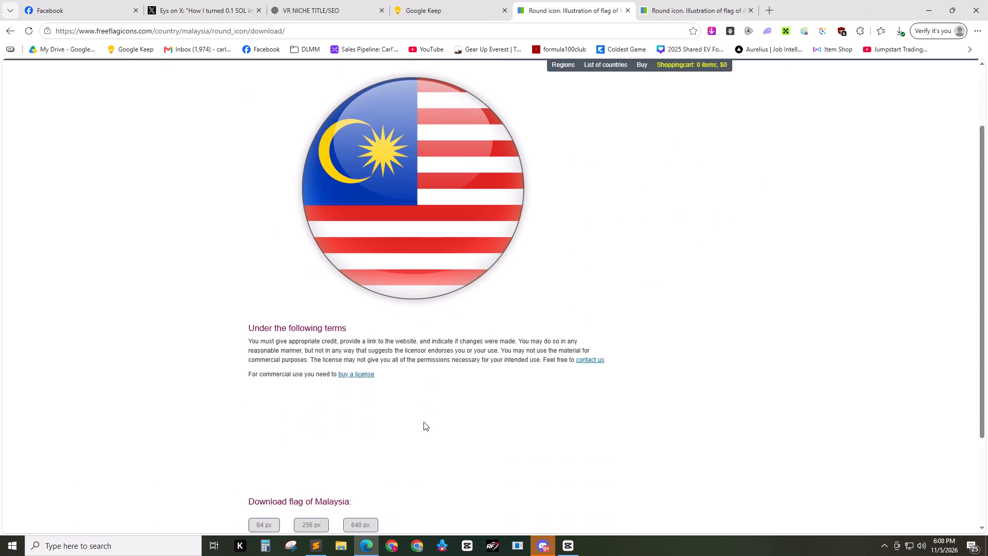
{"action": "scroll", "coordinate": [424, 422], "scroll_direction": "down", "scroll_amount": 1}
{"action": "left_click", "coordinate": [372, 459]}
{"action": "key", "text": "ctrl+Tab"}
{"action": "scroll", "coordinate": [421, 437], "scroll_direction": "down", "scroll_amount": 3}
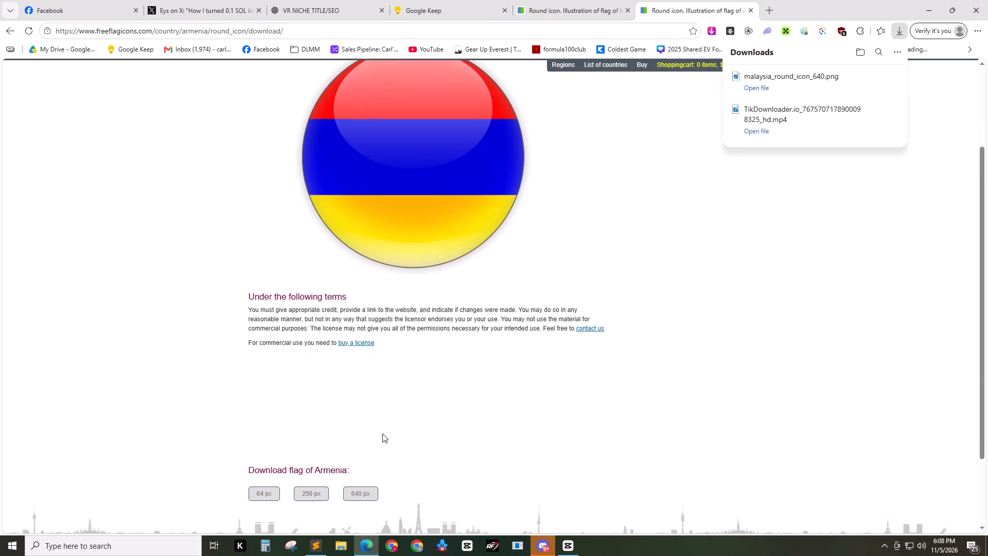
{"action": "left_click", "coordinate": [369, 459]}
Close the Armenia and Malaysia flag download tabs.
{"action": "left_click", "coordinate": [682, 0]}
{"action": "right_click", "coordinate": [709, 0]}
{"action": "left_click", "coordinate": [676, 0]}
{"action": "left_click", "coordinate": [584, 0]}
{"action": "left_click", "coordinate": [687, 0]}
{"action": "right_click", "coordinate": [708, 0]}
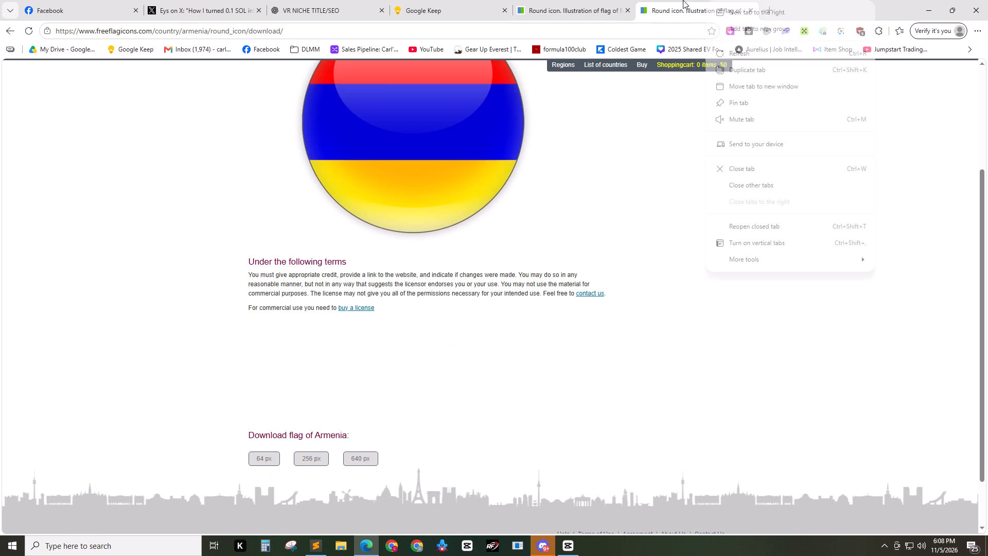
{"action": "left_click", "coordinate": [683, 0]}
{"action": "left_click", "coordinate": [560, 0]}
{"action": "right_click", "coordinate": [599, 0]}
{"action": "left_click", "coordinate": [557, 0]}
{"action": "key", "text": "ctrl+w"}
{"action": "key", "text": "ctrl+w"}
Switch to CapCut, import armenia_round_icon_640.png and malaysia_round_icon_640.png from Downloads, and place both on a new track above the US flags.
{"action": "left_click", "coordinate": [560, 552]}
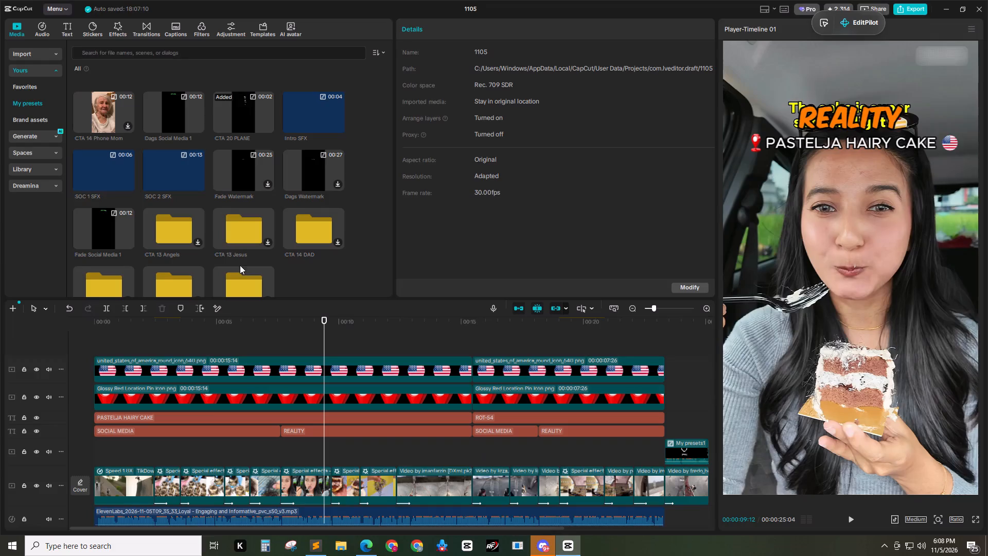
{"action": "left_click", "coordinate": [248, 346]}
{"action": "left_click_drag", "start_coordinate": [270, 328], "coordinate": [35, 337]}
{"action": "scroll", "coordinate": [303, 355], "scroll_direction": "down", "scroll_amount": 3, "text": "ctrl"}
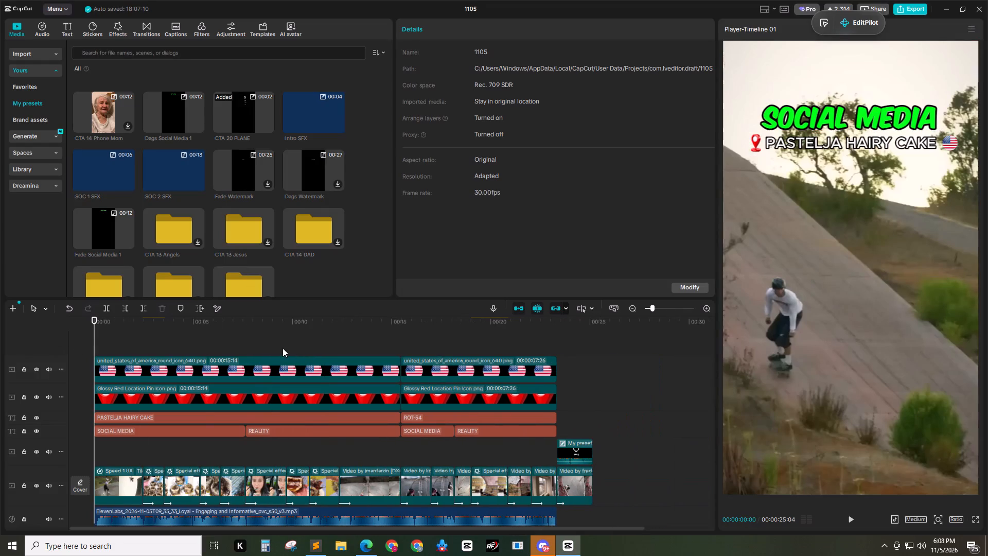
{"action": "left_click", "coordinate": [317, 276]}
{"action": "key", "text": "ctrl+i"}
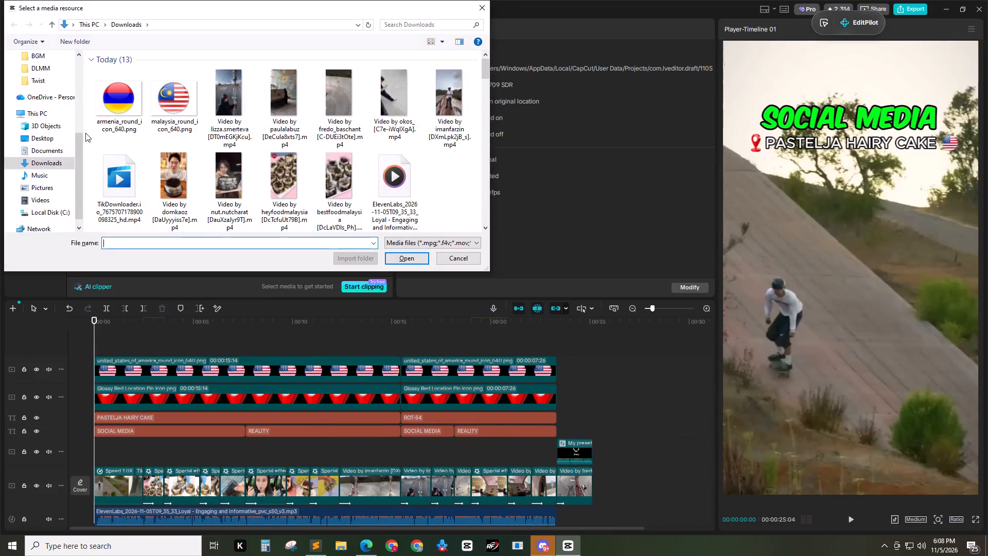
{"action": "left_click_drag", "start_coordinate": [85, 133], "coordinate": [183, 113]}
{"action": "left_click", "coordinate": [417, 260]}
{"action": "left_click_drag", "start_coordinate": [162, 231], "coordinate": [215, 346]}
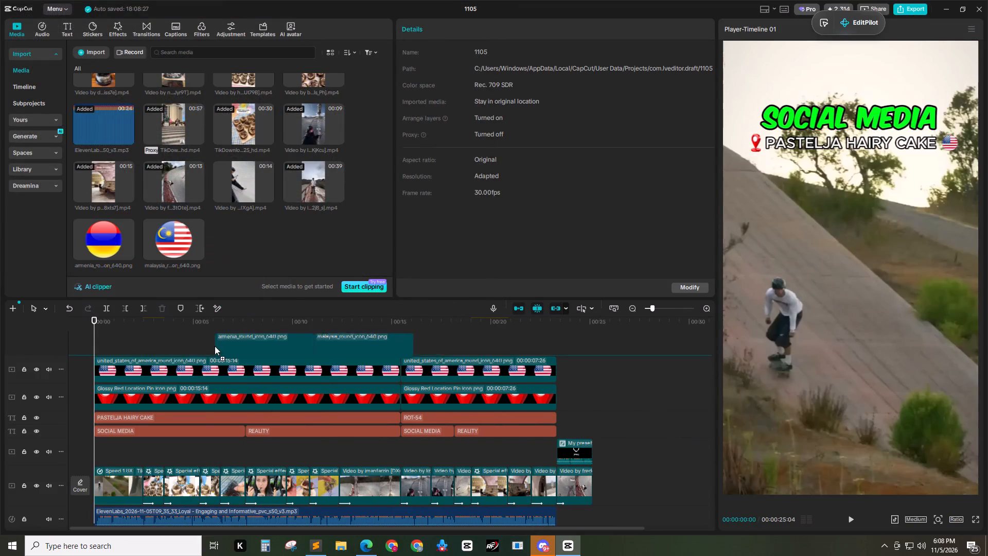
{"action": "left_click_drag", "start_coordinate": [215, 346], "coordinate": [215, 345]}
Move the Malaysia flag clip to the timeline start and the Armenia flag clip to the start of the ROT-54 label.
{"action": "left_click", "coordinate": [263, 368]}
{"action": "left_click_drag", "start_coordinate": [272, 367], "coordinate": [489, 373]}
{"action": "left_click", "coordinate": [391, 371]}
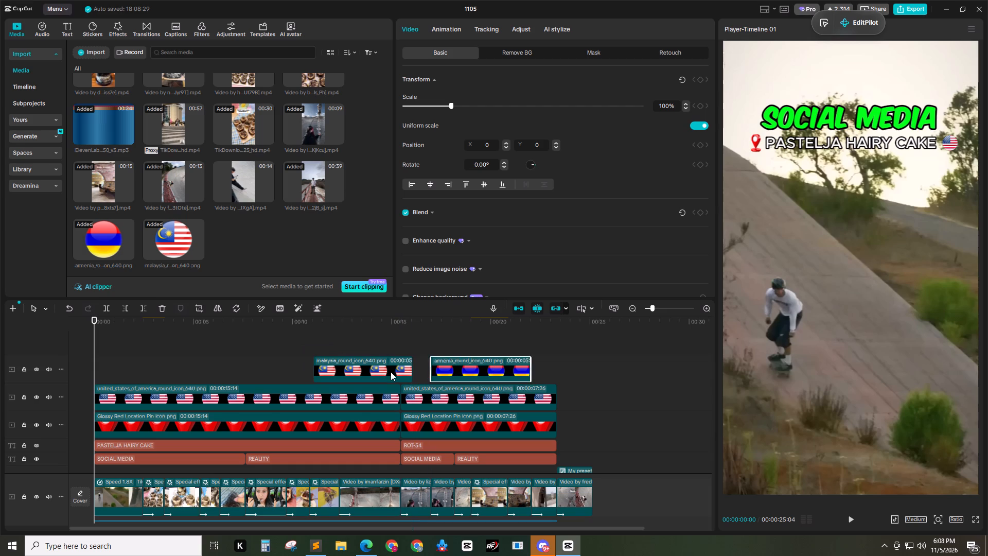
{"action": "left_click_drag", "start_coordinate": [372, 369], "coordinate": [99, 382]}
{"action": "left_click_drag", "start_coordinate": [451, 368], "coordinate": [460, 385]}
{"action": "key", "text": "ctrl+z"}
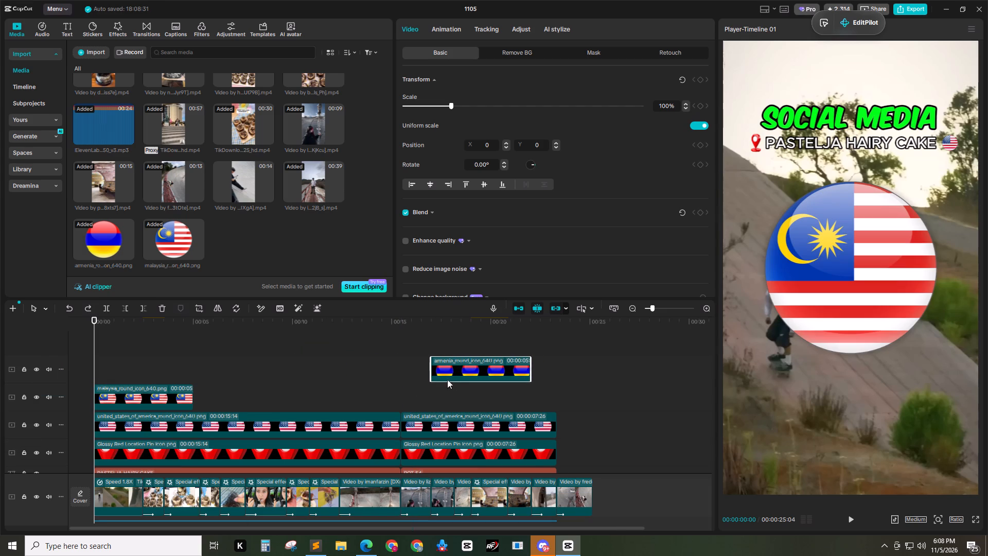
{"action": "left_click_drag", "start_coordinate": [460, 366], "coordinate": [431, 394]}
Extend the Malaysia flag clip to 00:00:15:14 and the Armenia flag clip to 00:00:07:26, matching the US flag clips below.
{"action": "scroll", "coordinate": [368, 397], "scroll_direction": "down", "scroll_amount": 3}
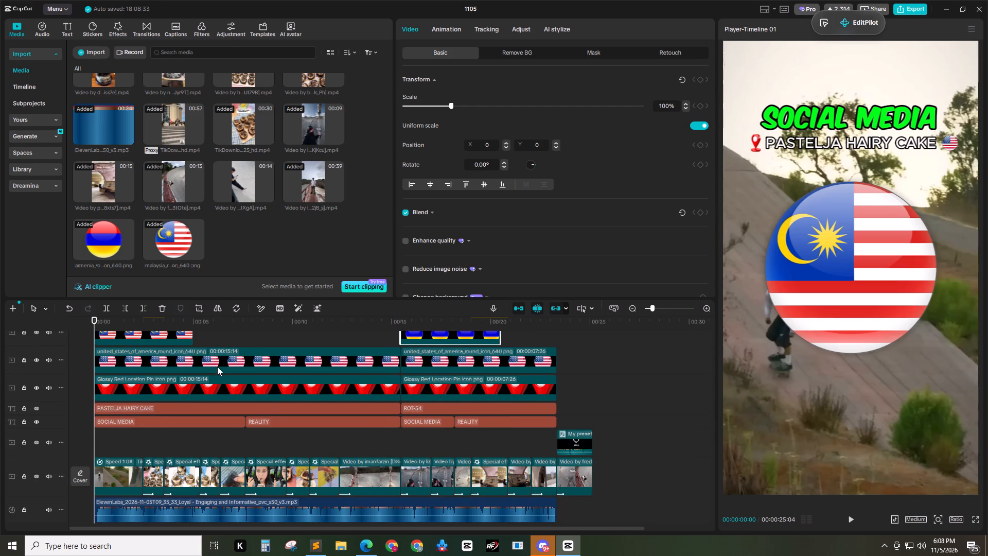
{"action": "scroll", "coordinate": [217, 367], "scroll_direction": "up", "scroll_amount": 1}
{"action": "left_click", "coordinate": [181, 352]}
{"action": "left_click_drag", "start_coordinate": [192, 351], "coordinate": [490, 370]}
{"action": "left_click", "coordinate": [455, 343]}
{"action": "left_click_drag", "start_coordinate": [500, 343], "coordinate": [501, 343]}
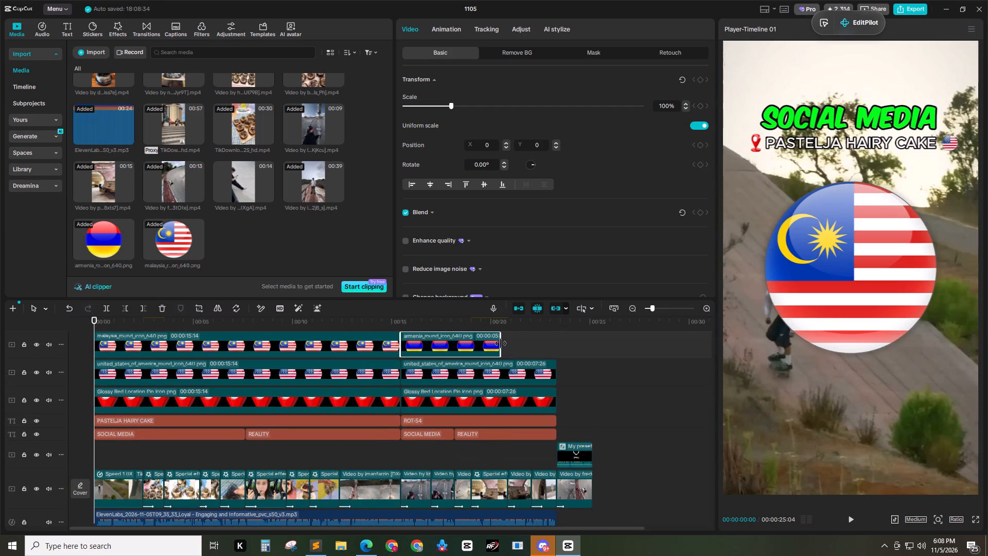
{"action": "left_click_drag", "start_coordinate": [501, 343], "coordinate": [554, 345]}
Set the scale of both the Malaysia and Armenia flag clips to 9%.
{"action": "left_click", "coordinate": [373, 343]}
{"action": "left_click", "coordinate": [486, 328], "text": "ctrl"}
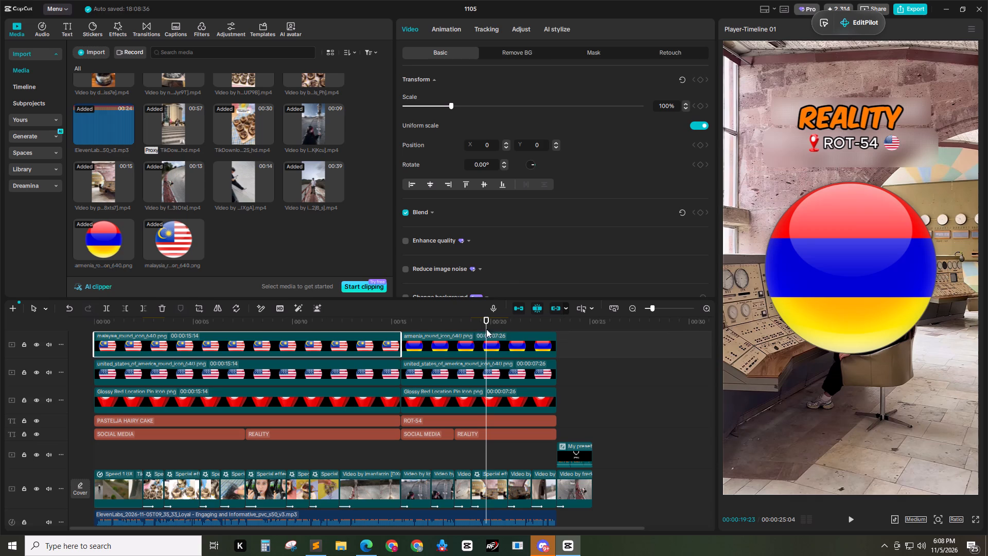
{"action": "left_click", "coordinate": [432, 347], "text": "ctrl"}
{"action": "left_click", "coordinate": [665, 108]}
{"action": "key", "text": "ctrl+a"}
{"action": "key", "text": "9"}
{"action": "key", "text": "Return"}
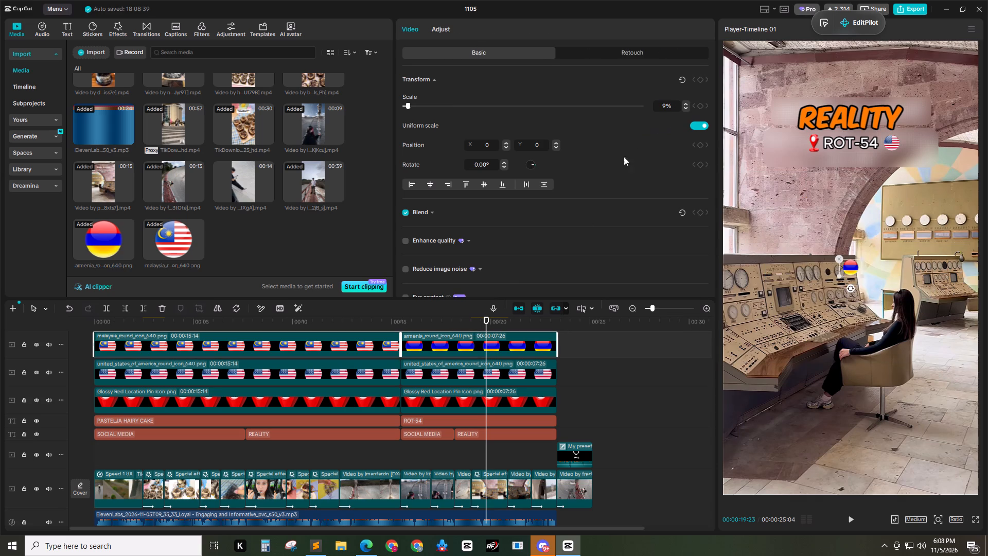
Copy the first US flag clip's X position, 840, to the Malaysia flag clip.
{"action": "left_click", "coordinate": [376, 370]}
{"action": "left_click", "coordinate": [488, 145]}
{"action": "key", "text": "ctrl+a"}
{"action": "key", "text": "ctrl+c"}
{"action": "left_click", "coordinate": [341, 341]}
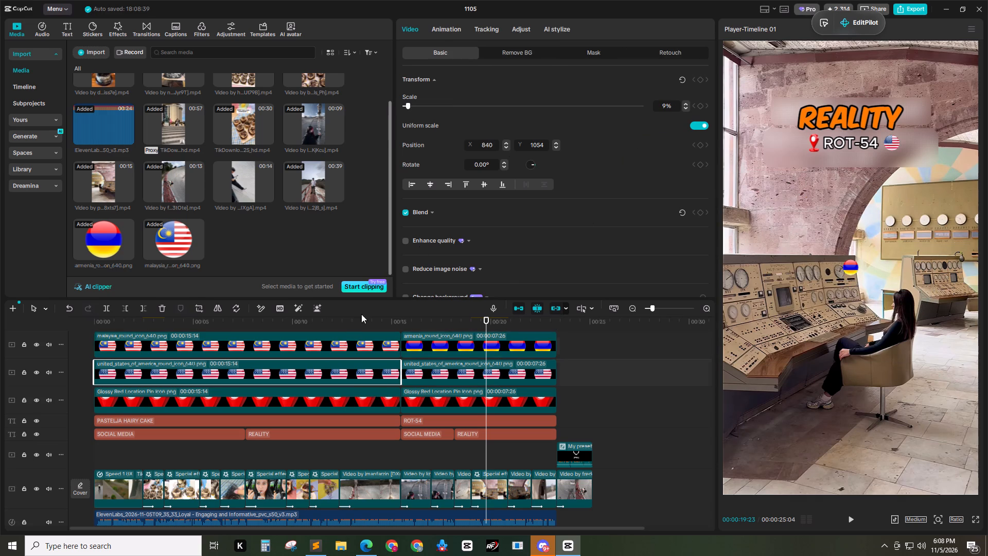
{"action": "left_click", "coordinate": [491, 147]}
{"action": "key", "text": "ctrl+a"}
{"action": "key", "text": "ctrl+v"}
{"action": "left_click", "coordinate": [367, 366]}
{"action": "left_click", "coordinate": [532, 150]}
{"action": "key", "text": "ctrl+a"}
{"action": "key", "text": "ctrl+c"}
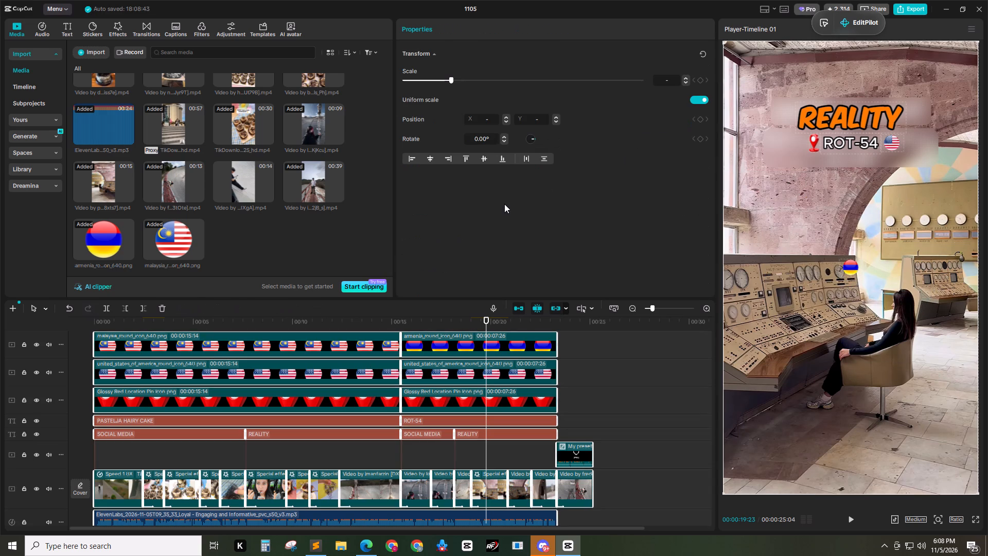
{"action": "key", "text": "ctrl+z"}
Copy the first US flag clip's Y position, 1054, to the Malaysia flag clip.
{"action": "left_click", "coordinate": [372, 371]}
{"action": "left_click", "coordinate": [373, 351]}
{"action": "left_click", "coordinate": [366, 364]}
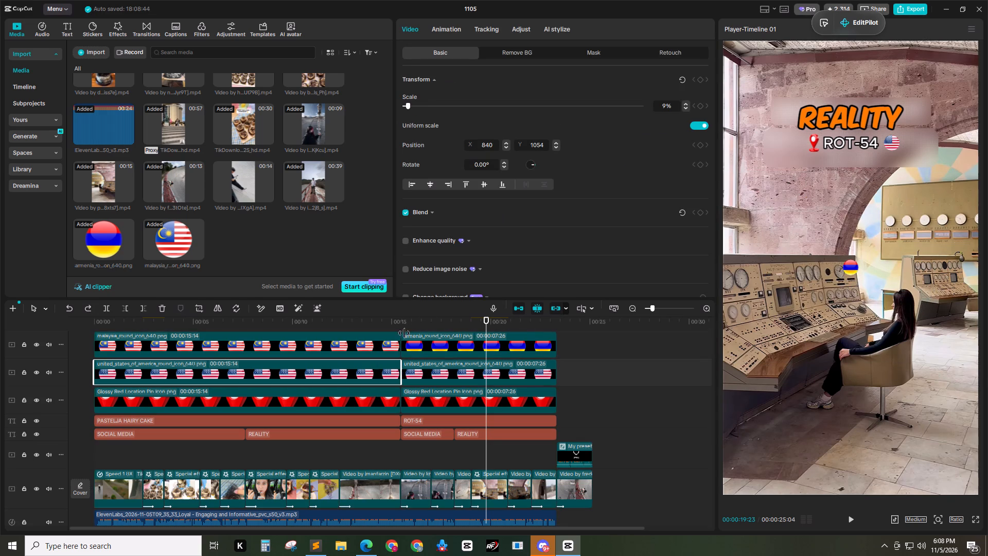
{"action": "left_click", "coordinate": [534, 147]}
{"action": "key", "text": "ctrl+a"}
{"action": "key", "text": "ctrl+c"}
{"action": "left_click", "coordinate": [368, 347]}
{"action": "left_click", "coordinate": [538, 146]}
{"action": "key", "text": "ctrl+a"}
{"action": "key", "text": "ctrl+v"}
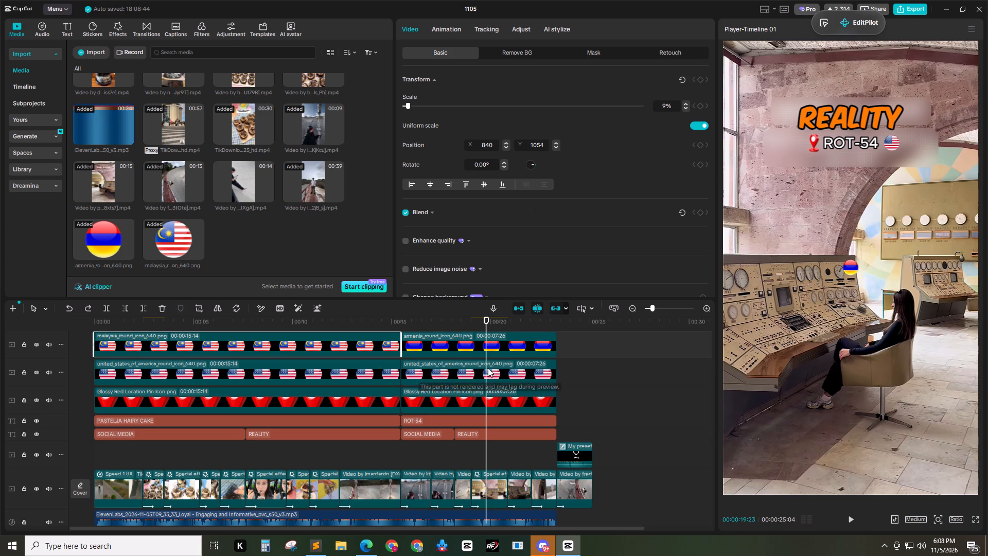
Copy the second US flag clip's X position, 350, to the Armenia flag clip.
{"action": "left_click", "coordinate": [483, 370]}
{"action": "left_click", "coordinate": [491, 146]}
{"action": "key", "text": "ctrl+a"}
{"action": "key", "text": "ctrl+c"}
{"action": "left_click", "coordinate": [493, 344]}
{"action": "left_click", "coordinate": [491, 145]}
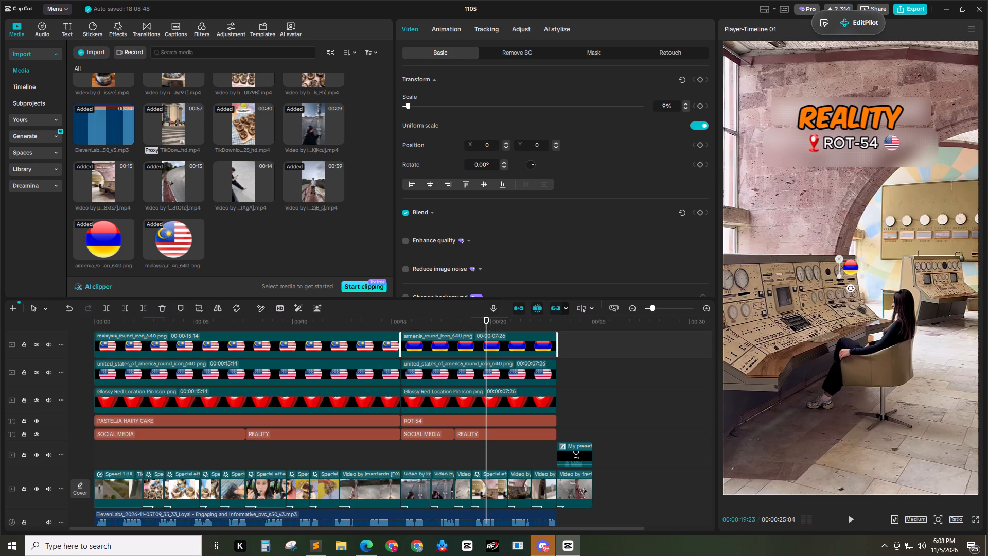
{"action": "key", "text": "ctrl+a"}
{"action": "key", "text": "ctrl+v"}
Copy the second US flag clip's Y position, 1054, to the Armenia flag clip.
{"action": "left_click", "coordinate": [494, 370]}
{"action": "left_click", "coordinate": [535, 147]}
{"action": "key", "text": "ctrl+a"}
{"action": "key", "text": "ctrl+c"}
{"action": "left_click", "coordinate": [505, 344]}
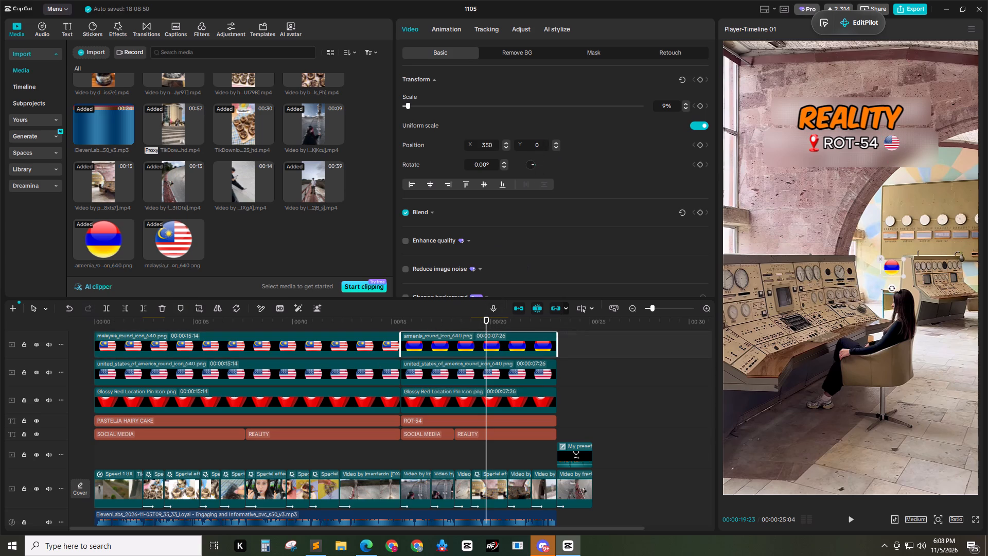
{"action": "left_click", "coordinate": [537, 147]}
{"action": "key", "text": "ctrl+a"}
{"action": "key", "text": "ctrl+v"}
Delete both US flag clips from the timeline.
{"action": "left_click", "coordinate": [442, 374]}
{"action": "left_click", "coordinate": [376, 369], "text": "ctrl"}
{"action": "key", "text": "Delete"}
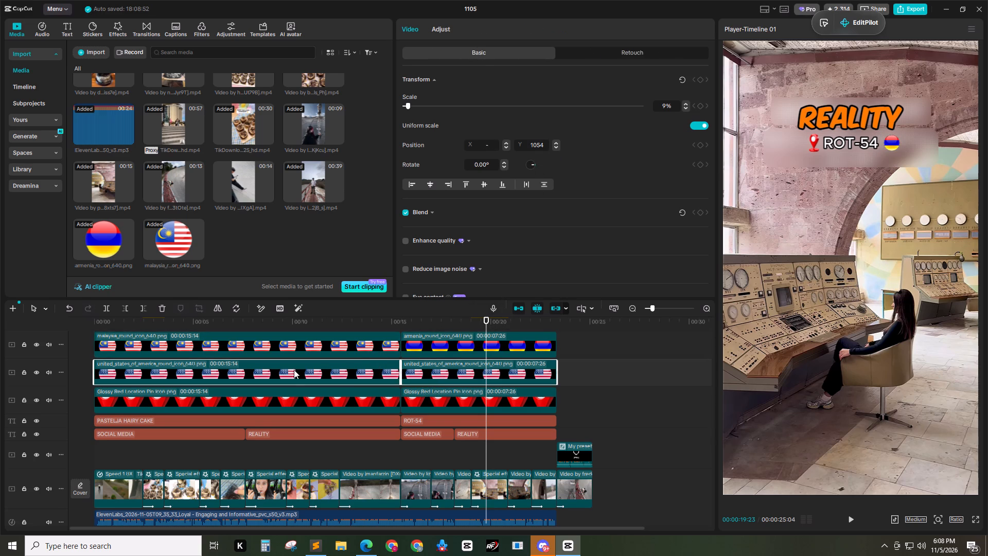
Add the Intro SFX preset at the start of the timeline and break it apart into its separate sound clips.
{"action": "left_click", "coordinate": [173, 327]}
{"action": "left_click_drag", "start_coordinate": [175, 323], "coordinate": [32, 328]}
{"action": "left_click", "coordinate": [42, 120]}
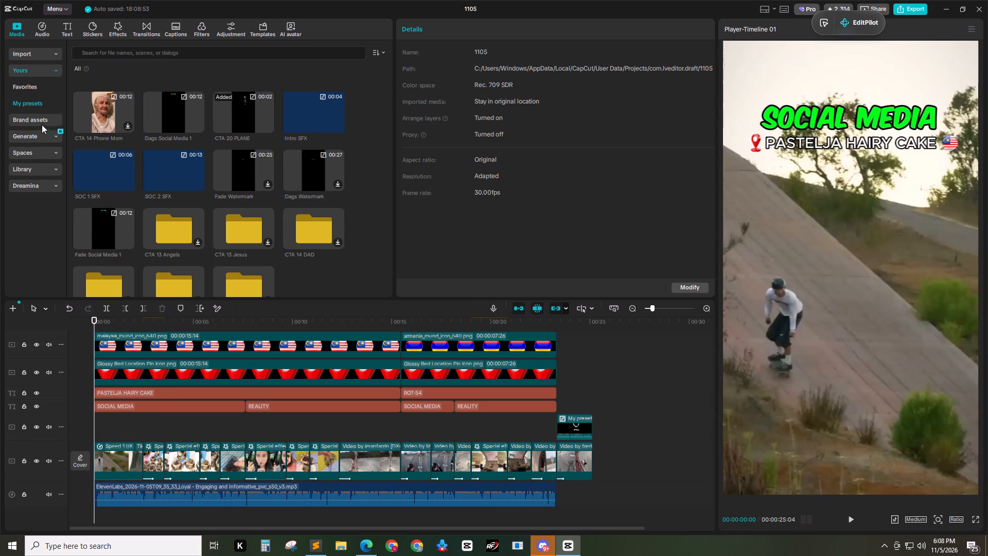
{"action": "left_click", "coordinate": [341, 128]}
{"action": "scroll", "coordinate": [262, 431], "scroll_direction": "down", "scroll_amount": 3}
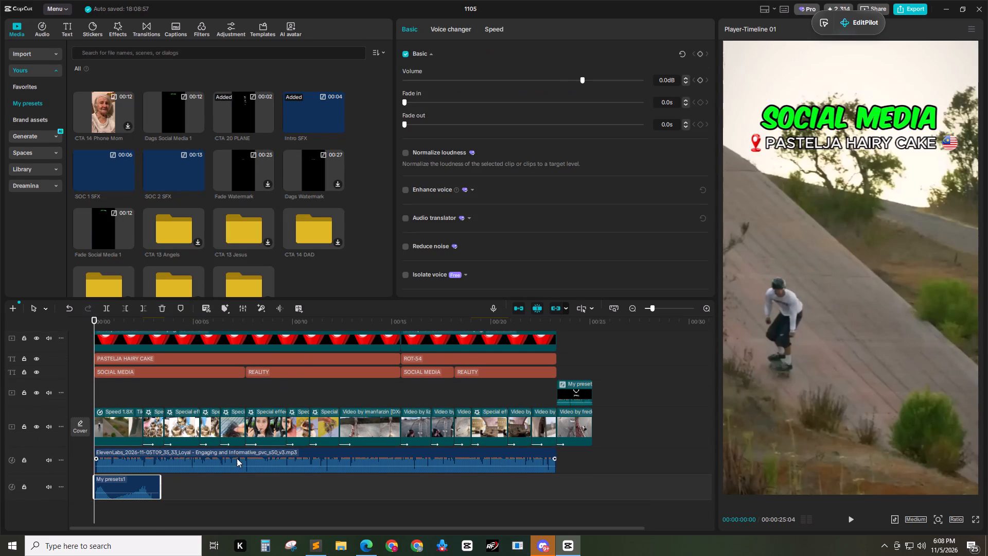
{"action": "left_click", "coordinate": [127, 482]}
{"action": "key", "text": "alt+shift+g"}
{"action": "scroll", "coordinate": [171, 468], "scroll_direction": "up", "scroll_amount": 1, "text": "ctrl"}
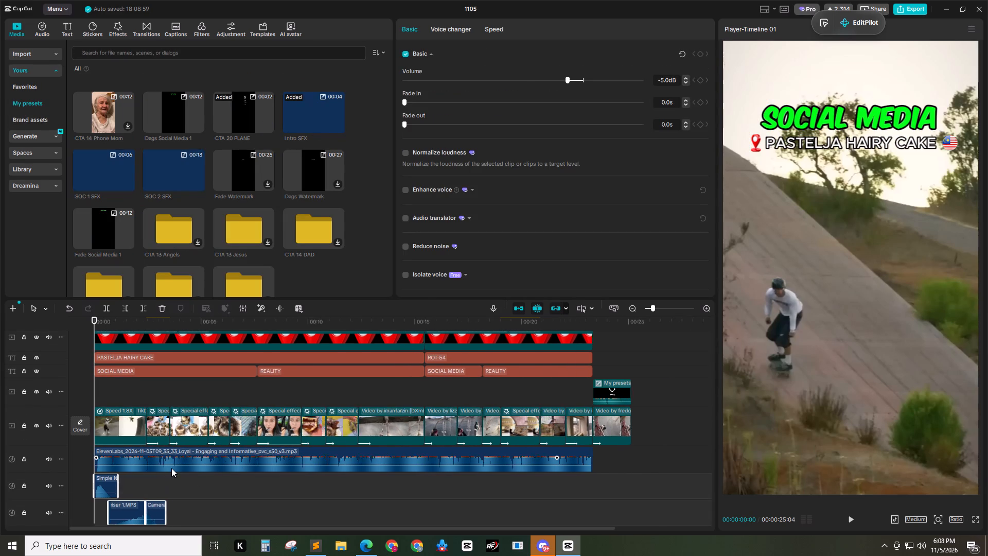
Shift the riser 1.MP3 and Camera sound clips together so that they meet at the video cut at 00:00:02:14.
{"action": "scroll", "coordinate": [171, 468], "scroll_direction": "up", "scroll_amount": 1, "text": "ctrl"}
{"action": "left_click_drag", "start_coordinate": [167, 328], "coordinate": [150, 329]}
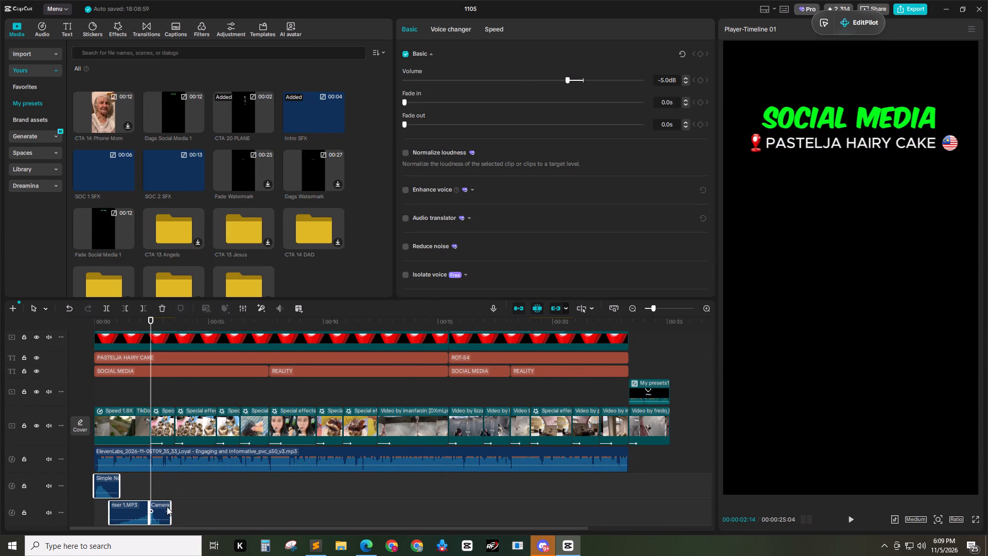
{"action": "left_click_drag", "start_coordinate": [195, 495], "coordinate": [128, 516]}
{"action": "left_click", "coordinate": [127, 512]}
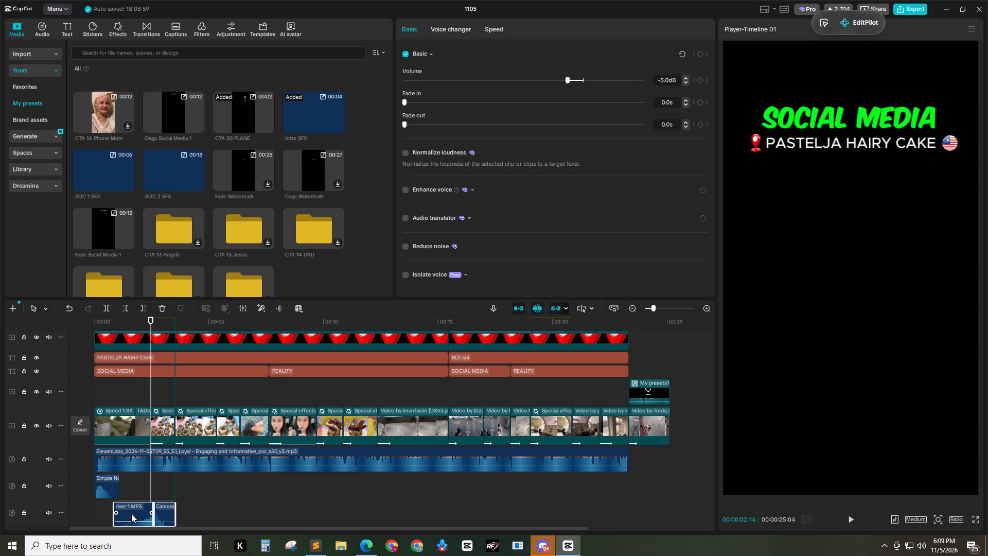
{"action": "left_click", "coordinate": [152, 331]}
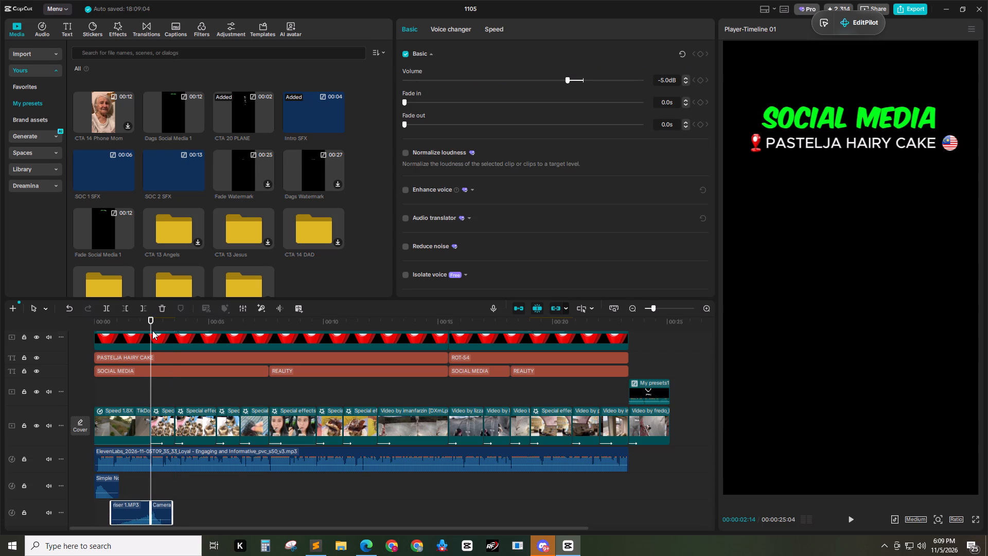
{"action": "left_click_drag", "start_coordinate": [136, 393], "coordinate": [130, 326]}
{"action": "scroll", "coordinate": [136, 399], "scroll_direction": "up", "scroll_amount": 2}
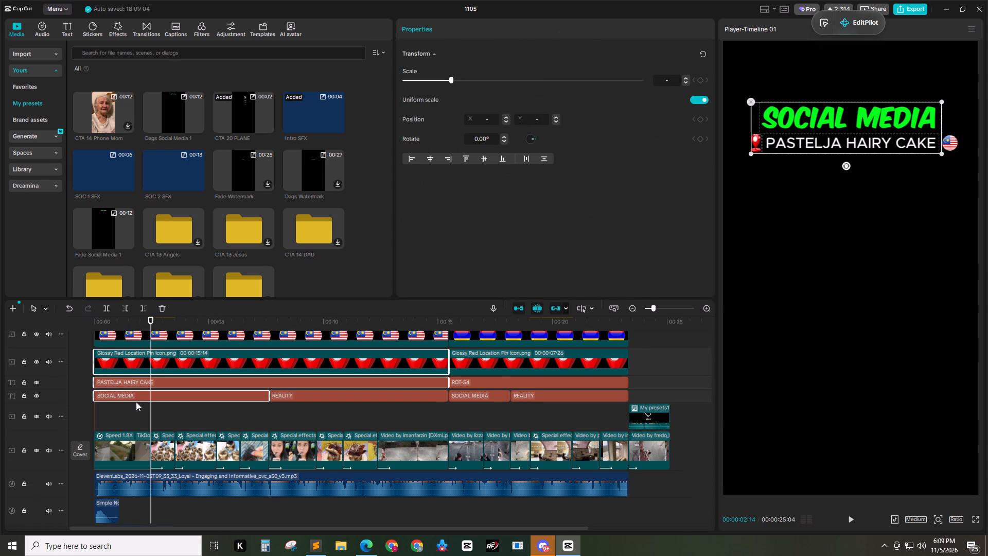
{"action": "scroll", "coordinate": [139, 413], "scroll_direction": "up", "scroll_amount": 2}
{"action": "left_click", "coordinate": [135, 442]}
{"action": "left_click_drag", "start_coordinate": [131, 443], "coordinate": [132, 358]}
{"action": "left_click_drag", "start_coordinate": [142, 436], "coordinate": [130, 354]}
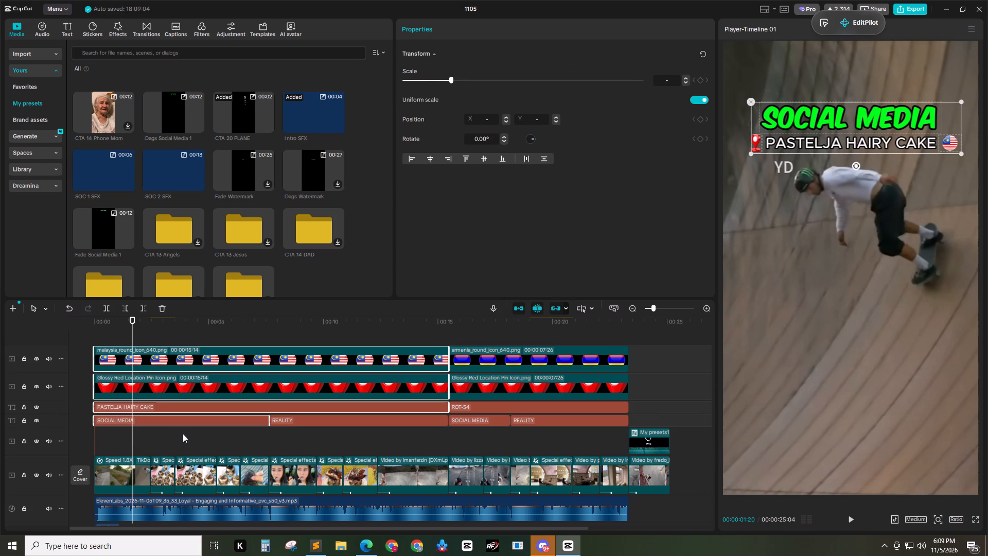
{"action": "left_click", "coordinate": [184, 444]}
Add the SOC 1 SFX preset at 00:00:03:16, where the next food clip's transition begins.
{"action": "left_click_drag", "start_coordinate": [153, 325], "coordinate": [177, 335]}
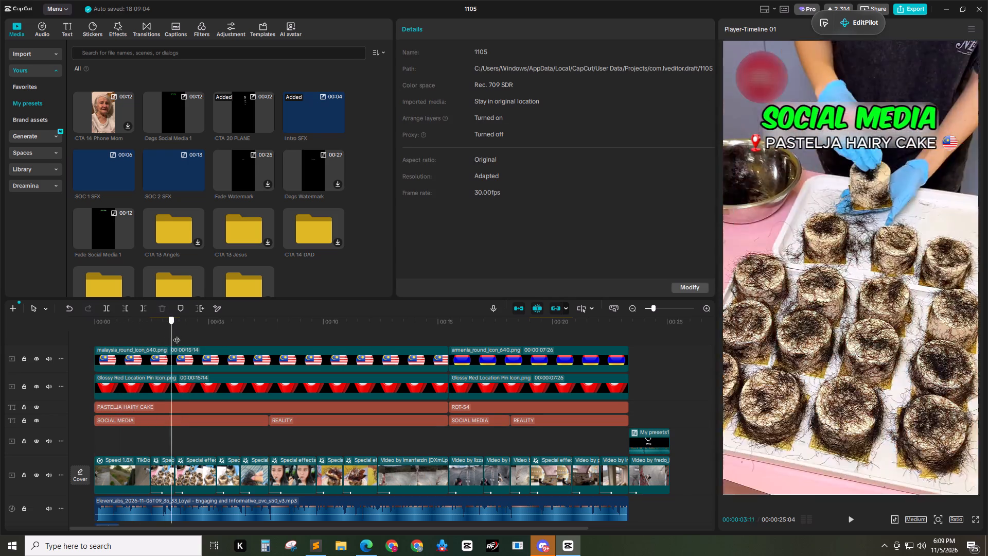
{"action": "left_click_drag", "start_coordinate": [177, 335], "coordinate": [174, 337]}
{"action": "left_click", "coordinate": [129, 184]}
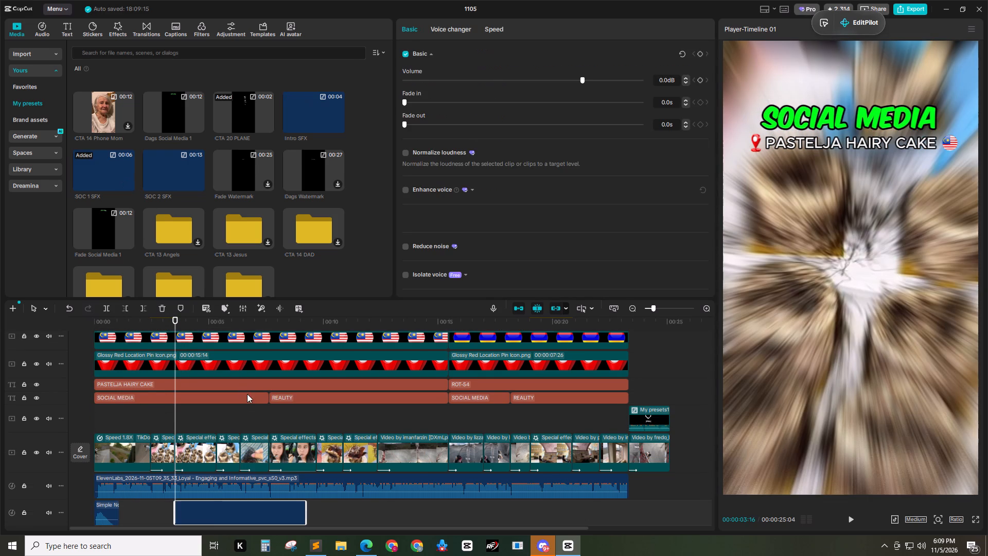
Break apart the SOC 1 SFX preset and align its second transition sound with the start of the following food clip.
{"action": "key", "text": "alt+shift+g"}
{"action": "scroll", "coordinate": [240, 428], "scroll_direction": "up", "scroll_amount": 7, "text": "ctrl"}
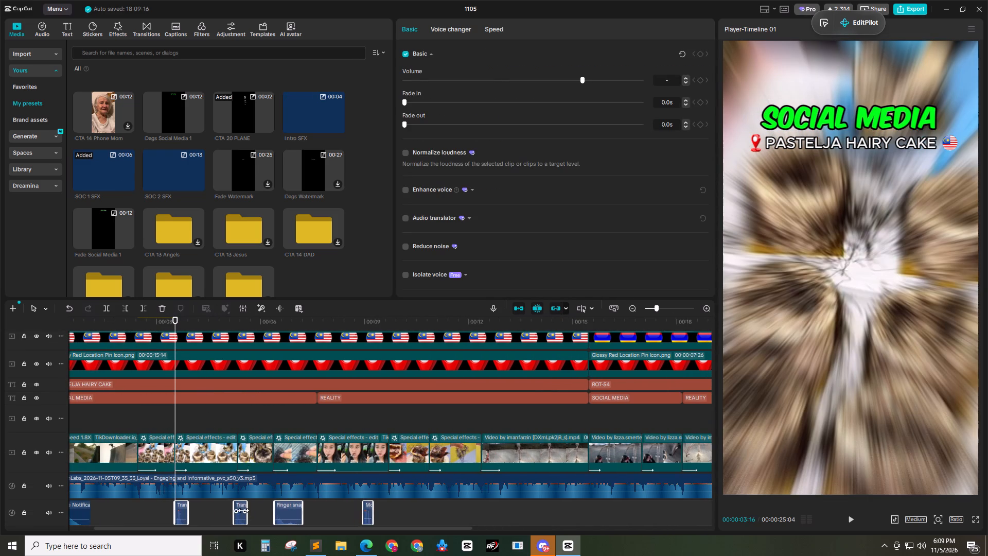
{"action": "left_click", "coordinate": [239, 505]}
{"action": "left_click_drag", "start_coordinate": [239, 503], "coordinate": [244, 502]}
{"action": "left_click", "coordinate": [180, 503]}
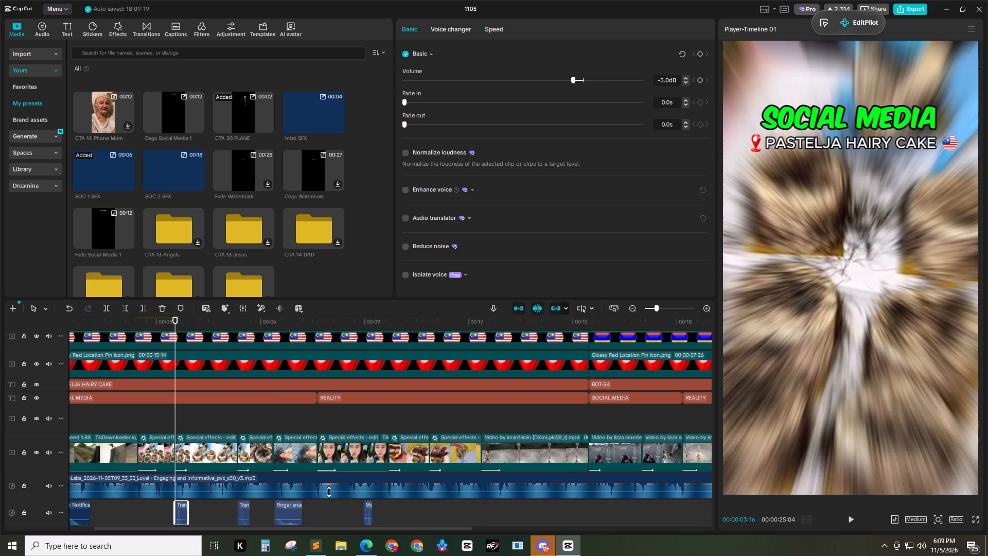
Move the Finger snap sound out of the way and paste a copy of the first transition sound at the 00:00:06:11 cut.
{"action": "scroll", "coordinate": [329, 492], "scroll_direction": "down", "scroll_amount": 4}
{"action": "left_click", "coordinate": [289, 457]}
{"action": "left_click_drag", "start_coordinate": [285, 456], "coordinate": [335, 463]}
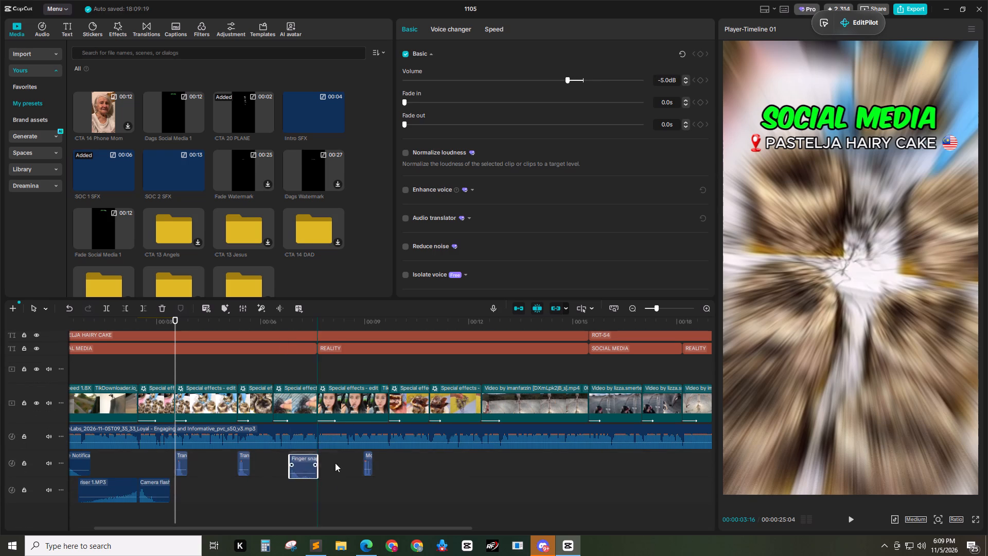
{"action": "left_click_drag", "start_coordinate": [335, 463], "coordinate": [449, 467]}
{"action": "left_click", "coordinate": [368, 454]}
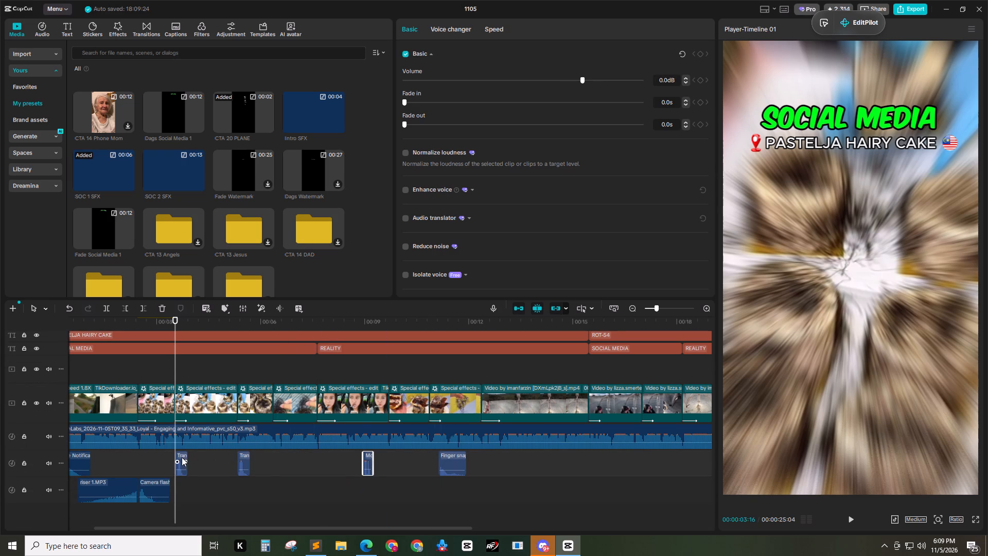
{"action": "left_click", "coordinate": [182, 457]}
{"action": "key", "text": "ctrl+c"}
{"action": "left_click_drag", "start_coordinate": [285, 324], "coordinate": [271, 326]}
{"action": "key", "text": "ctrl+v"}
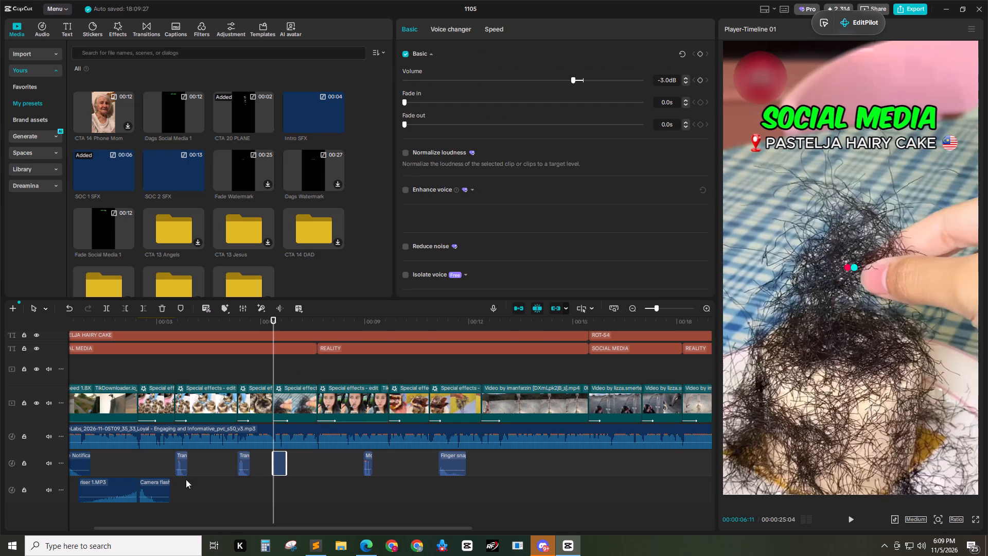
Place the Finger snap sound at the start of the first REALITY title and the Mouse sound at the next video cut.
{"action": "left_click", "coordinate": [155, 486]}
{"action": "left_click", "coordinate": [450, 463]}
{"action": "left_click_drag", "start_coordinate": [451, 458], "coordinate": [329, 462]}
{"action": "left_click", "coordinate": [370, 455]}
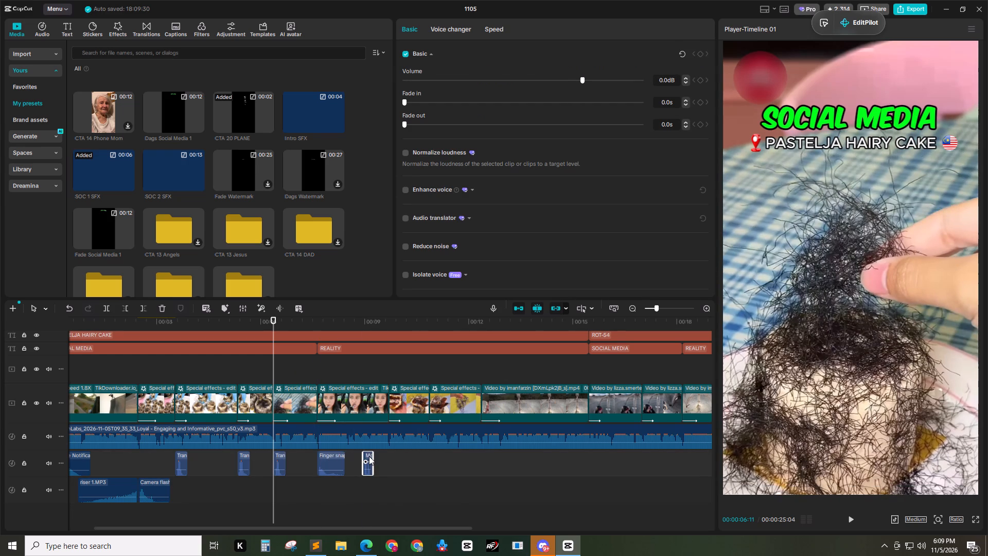
{"action": "left_click_drag", "start_coordinate": [369, 456], "coordinate": [394, 454]}
Paste a copy of the first transition sound at the video cut at 00:00:10:26.
{"action": "left_click", "coordinate": [246, 460]}
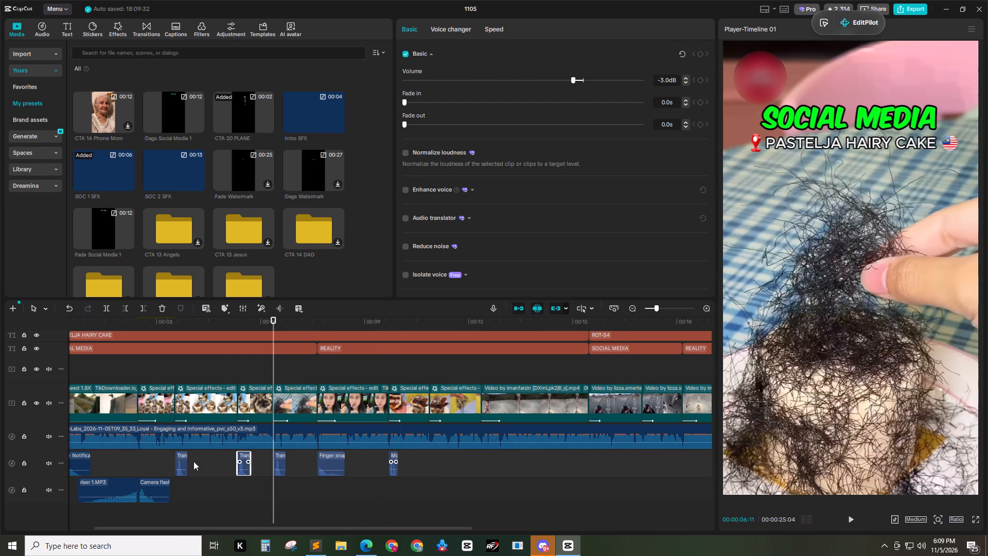
{"action": "left_click", "coordinate": [183, 461]}
{"action": "key", "text": "ctrl+c"}
{"action": "left_click_drag", "start_coordinate": [449, 315], "coordinate": [436, 320]}
{"action": "left_click_drag", "start_coordinate": [445, 325], "coordinate": [429, 327]}
{"action": "key", "text": "ctrl+v"}
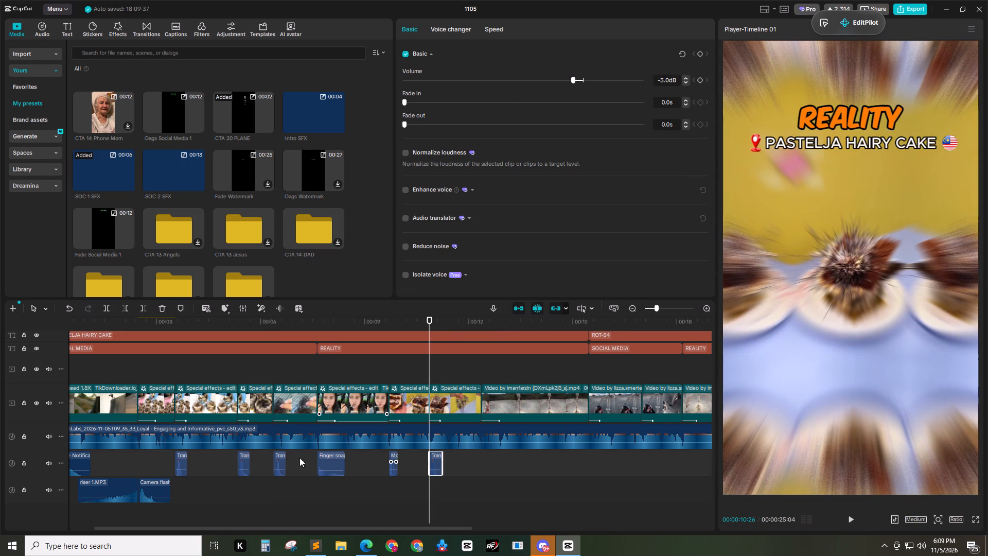
Trim the Malaysia flag, its location pin, the PASTELJA HAIRY CAKE label and the REALITY title to end at 00:00:12:11.
{"action": "scroll", "coordinate": [535, 470], "scroll_direction": "up", "scroll_amount": 2}
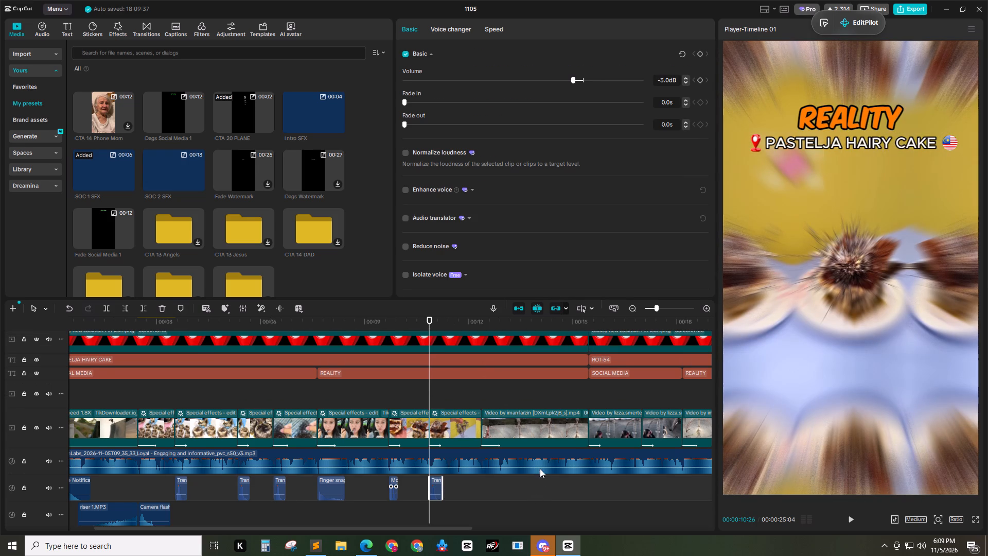
{"action": "scroll", "coordinate": [536, 473], "scroll_direction": "up", "scroll_amount": 3}
{"action": "left_click_drag", "start_coordinate": [490, 332], "coordinate": [484, 332]}
{"action": "left_click_drag", "start_coordinate": [487, 324], "coordinate": [481, 336]}
{"action": "left_click", "coordinate": [503, 347], "text": "ctrl"}
{"action": "left_click", "coordinate": [500, 374], "text": "ctrl"}
{"action": "left_click", "coordinate": [499, 397], "text": "ctrl"}
{"action": "left_click", "coordinate": [500, 408], "text": "ctrl"}
{"action": "key", "text": "w"}
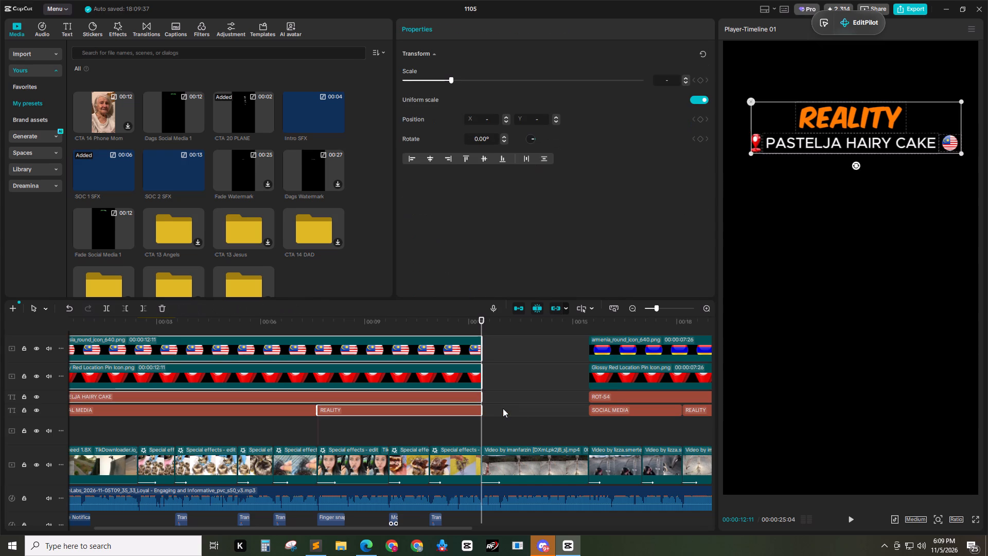
Shift the Armenia flag, pin, ROT-54 label and their SOCIAL MEDIA and REALITY titles together to start at 00:00:12:11.
{"action": "left_click_drag", "start_coordinate": [574, 332], "coordinate": [683, 421]}
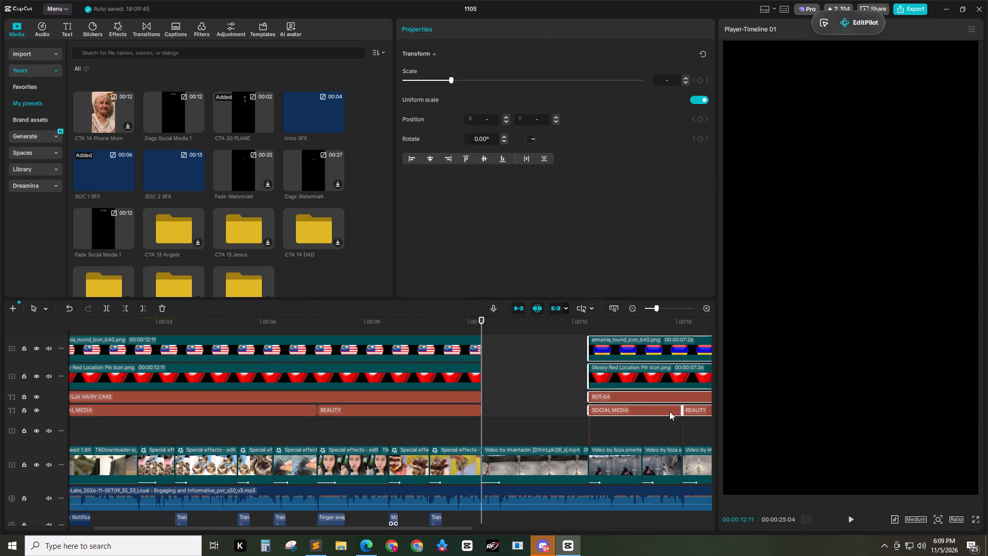
{"action": "left_click_drag", "start_coordinate": [645, 359], "coordinate": [538, 363]}
{"action": "key", "text": "ctrl+z"}
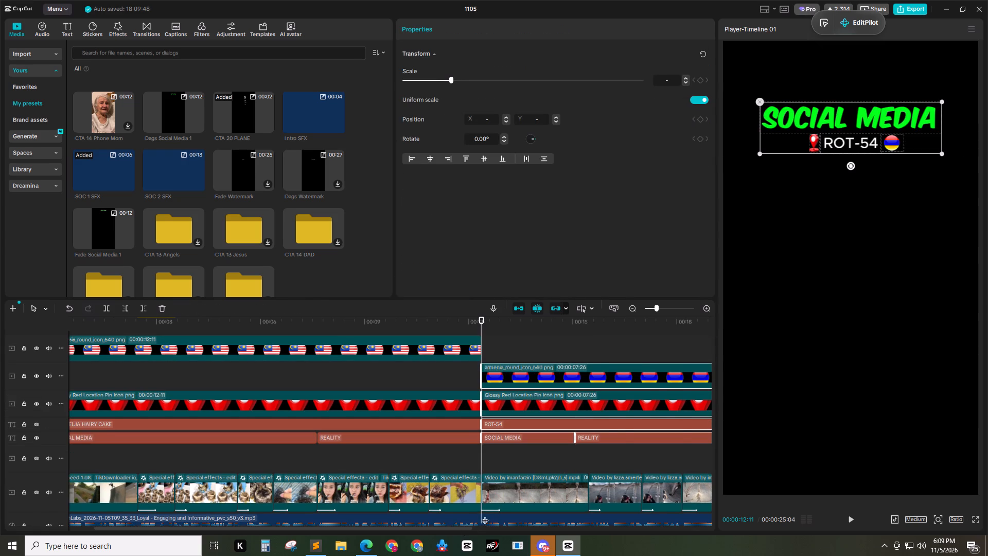
{"action": "left_click_drag", "start_coordinate": [619, 353], "coordinate": [510, 350]}
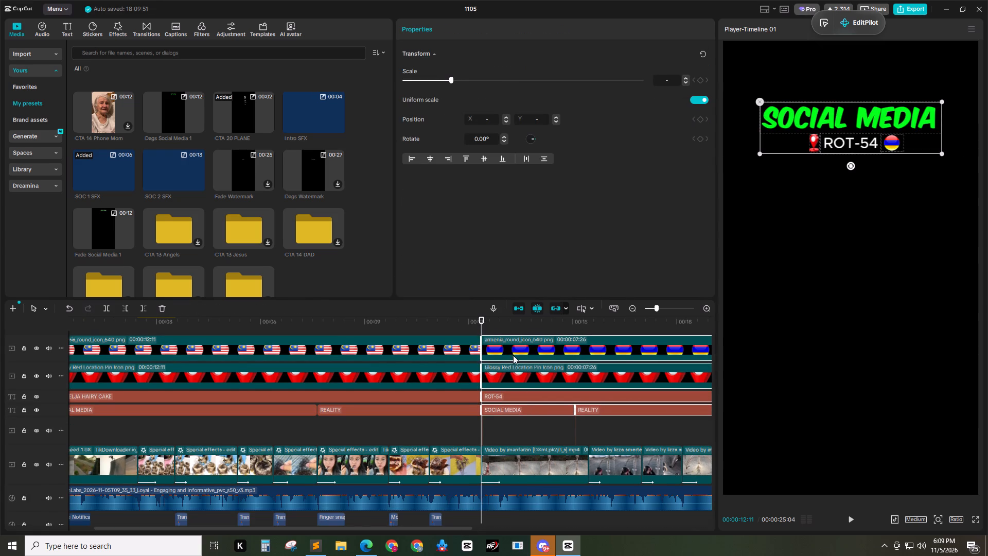
Extend the Armenia flag, pin, ROT-54 label and second REALITY title to the start of the closing preset clip.
{"action": "left_click_drag", "start_coordinate": [461, 528], "coordinate": [573, 529]}
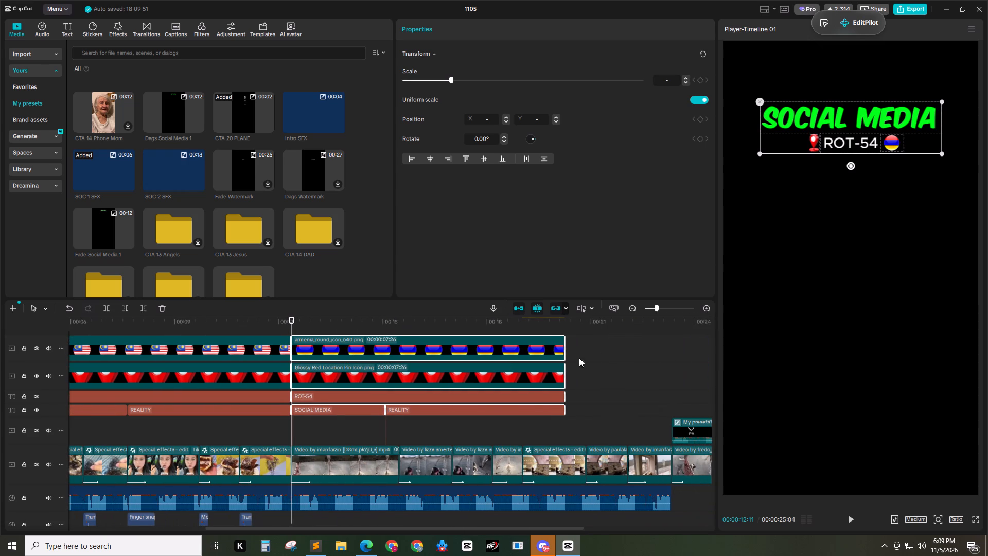
{"action": "left_click_drag", "start_coordinate": [564, 347], "coordinate": [643, 356]}
{"action": "left_click_drag", "start_coordinate": [587, 337], "coordinate": [540, 427]}
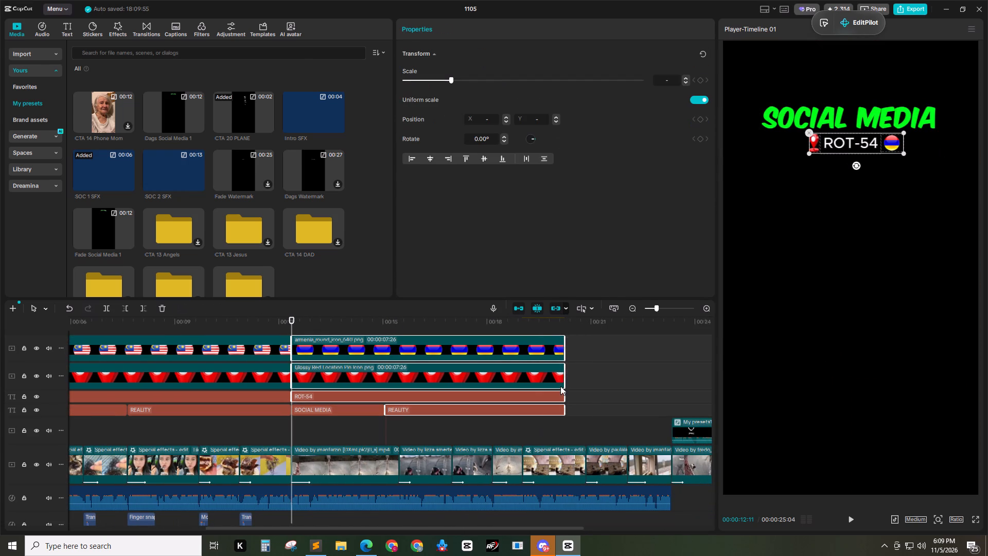
{"action": "left_click_drag", "start_coordinate": [564, 357], "coordinate": [669, 362]}
Make the second REALITY title start at 00:00:18:05 and extend the preceding SOCIAL MEDIA title to meet it.
{"action": "left_click_drag", "start_coordinate": [443, 323], "coordinate": [446, 324]}
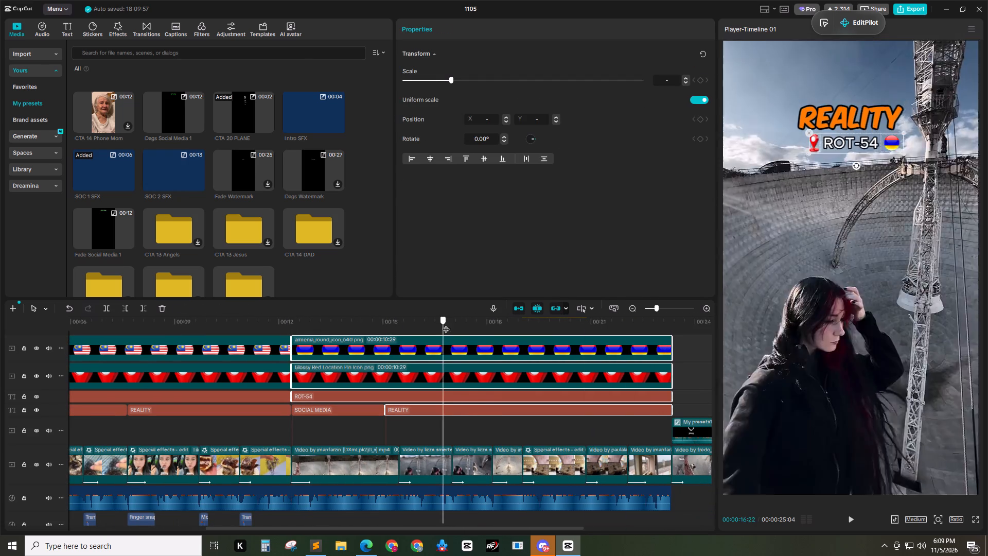
{"action": "left_click_drag", "start_coordinate": [446, 324], "coordinate": [489, 326]}
{"action": "key", "text": "space"}
{"action": "left_click_drag", "start_coordinate": [502, 325], "coordinate": [489, 328]}
{"action": "left_click", "coordinate": [489, 328]}
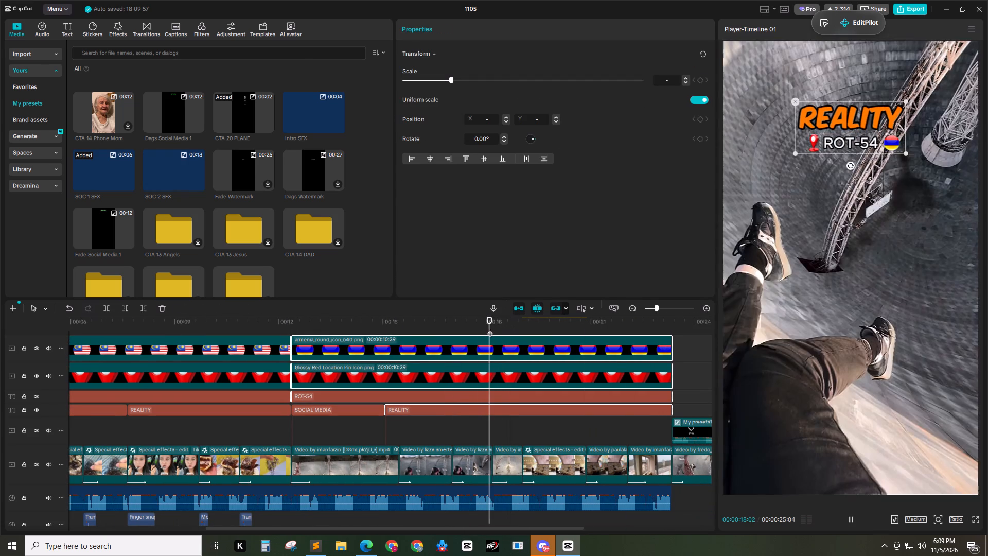
{"action": "left_click", "coordinate": [485, 408]}
{"action": "key", "text": "q"}
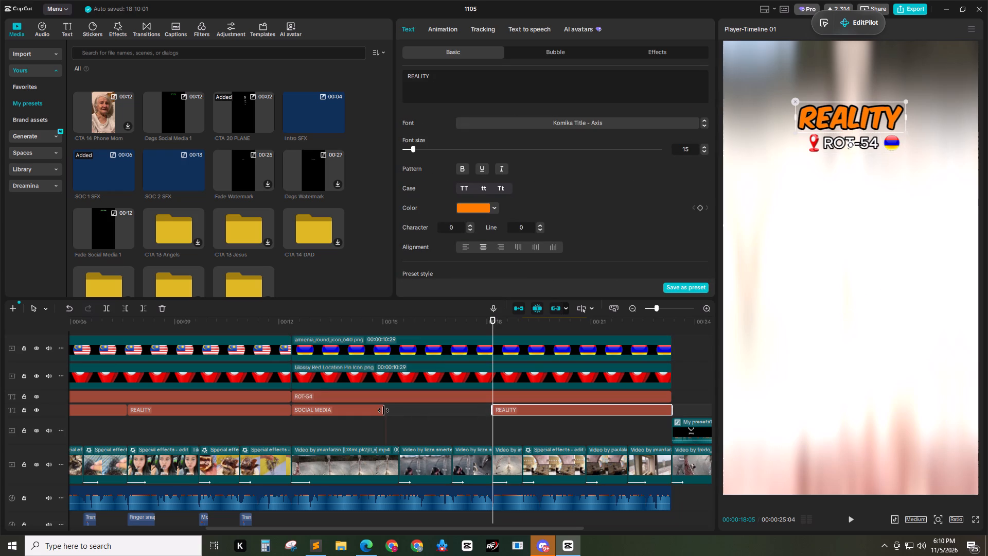
{"action": "left_click", "coordinate": [383, 410]}
{"action": "left_click_drag", "start_coordinate": [387, 410], "coordinate": [605, 425]}
Add the SOC 2 SFX preset at 00:00:12:11 and break it apart into its separate sound clips.
{"action": "left_click_drag", "start_coordinate": [393, 317], "coordinate": [243, 342]}
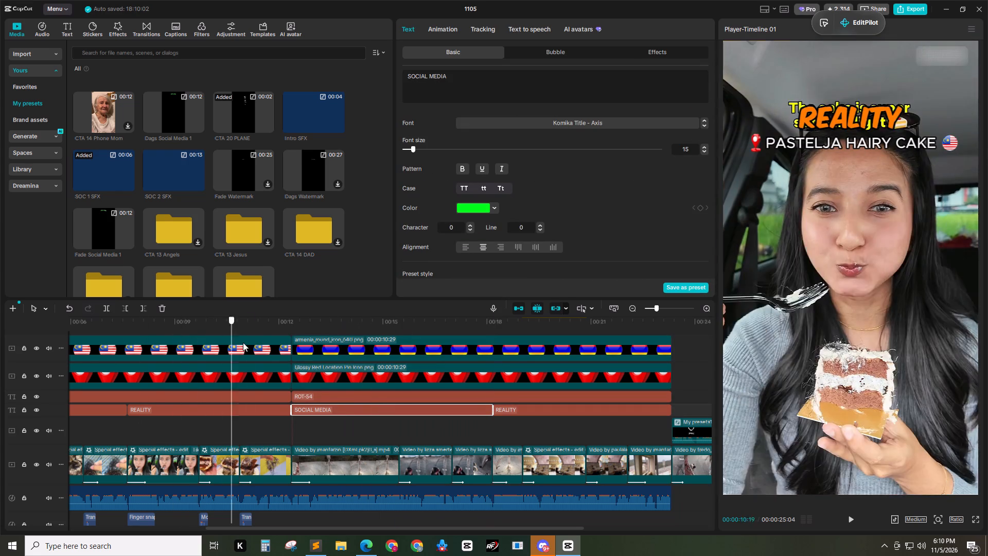
{"action": "left_click_drag", "start_coordinate": [243, 342], "coordinate": [228, 347]}
{"action": "key", "text": "space"}
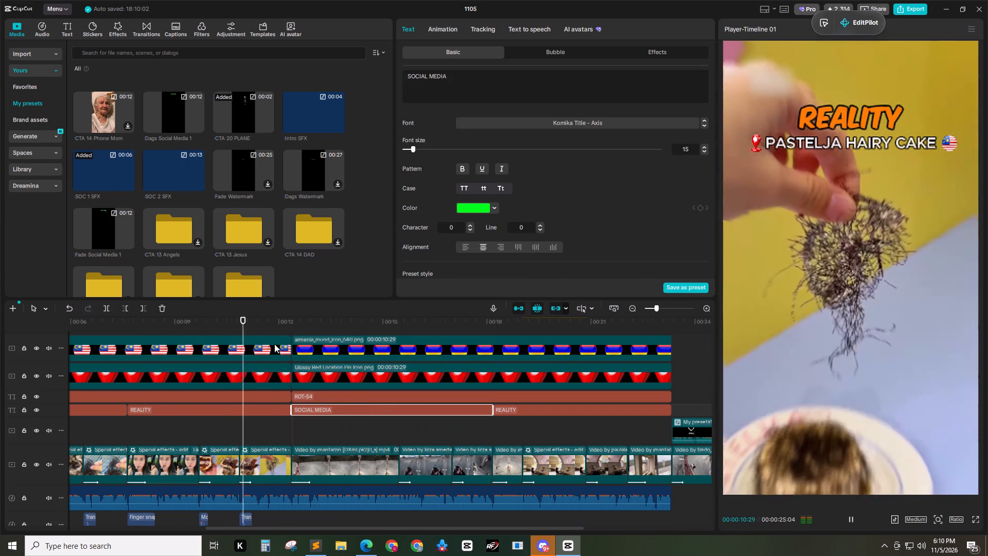
{"action": "left_click_drag", "start_coordinate": [277, 335], "coordinate": [293, 331]}
{"action": "left_click_drag", "start_coordinate": [269, 322], "coordinate": [293, 321]}
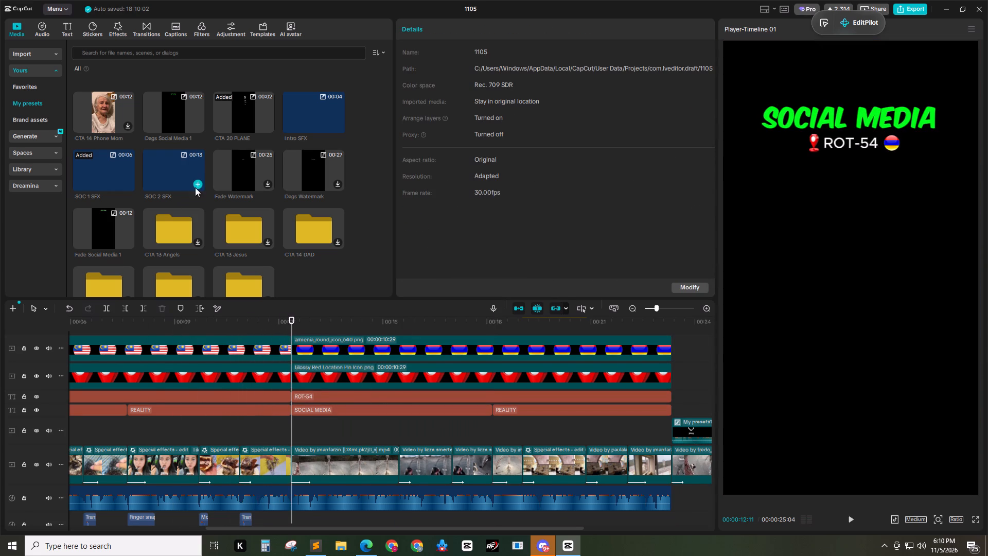
{"action": "left_click", "coordinate": [197, 187]}
{"action": "key", "text": "alt+shift+g"}
{"action": "scroll", "coordinate": [393, 455], "scroll_direction": "down", "scroll_amount": 3}
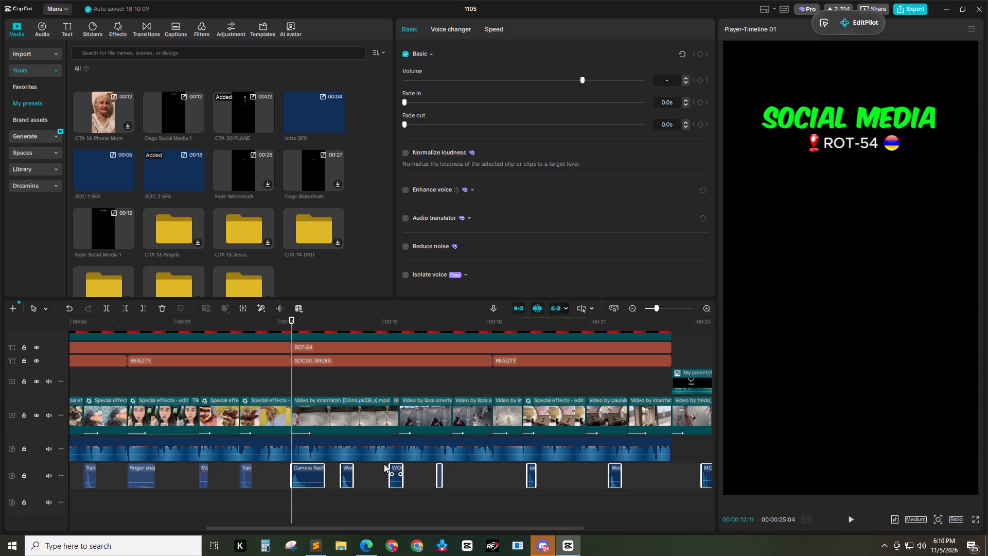
Align the Woosh and WOOSH 1 sounds with the starts of the second and third ROT-54 video clips.
{"action": "left_click", "coordinate": [401, 469]}
{"action": "left_click", "coordinate": [396, 470]}
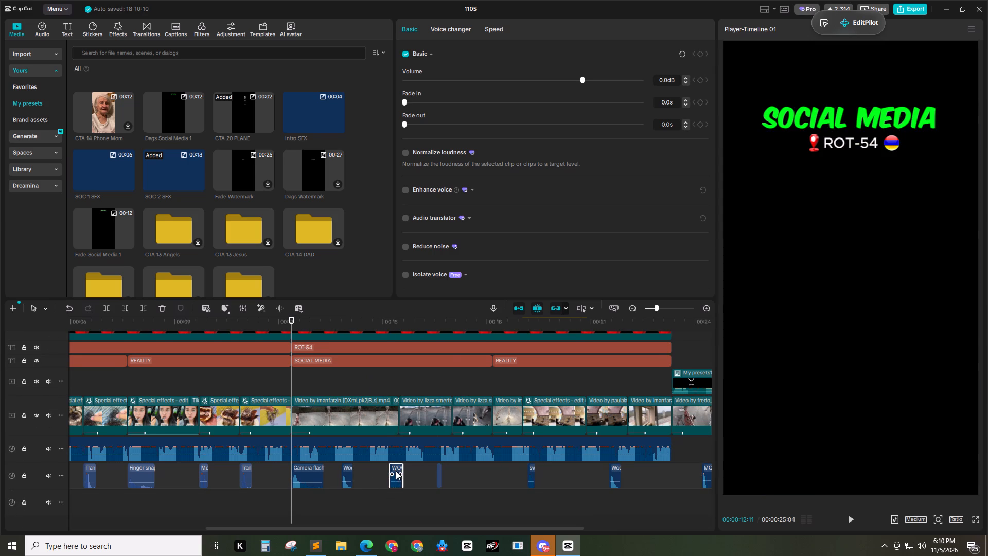
{"action": "left_click_drag", "start_coordinate": [396, 468], "coordinate": [457, 503]}
{"action": "left_click", "coordinate": [350, 472]}
{"action": "left_click_drag", "start_coordinate": [349, 470], "coordinate": [411, 470]}
{"action": "left_click", "coordinate": [411, 470]}
{"action": "left_click", "coordinate": [407, 469]}
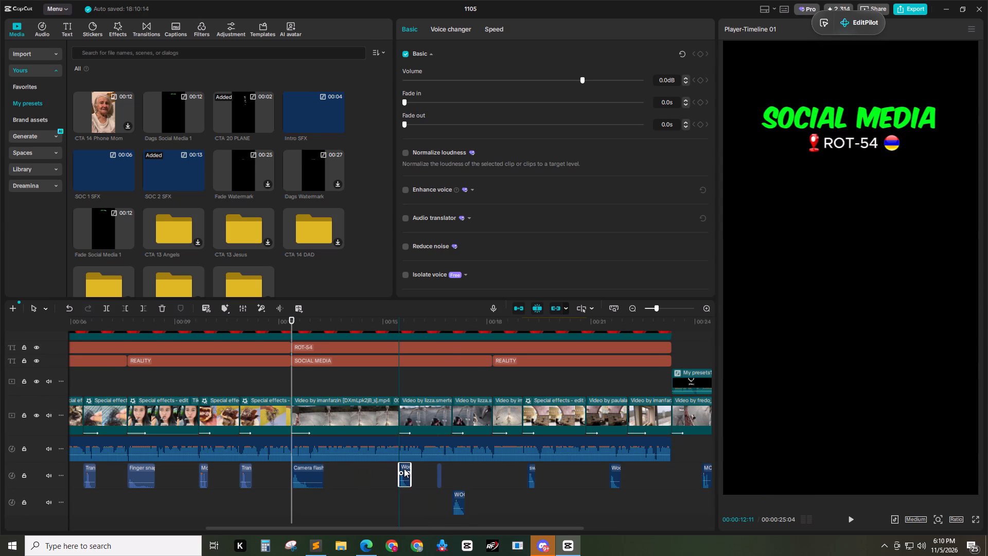
{"action": "left_click", "coordinate": [463, 494]}
{"action": "left_click_drag", "start_coordinate": [457, 497], "coordinate": [459, 470]}
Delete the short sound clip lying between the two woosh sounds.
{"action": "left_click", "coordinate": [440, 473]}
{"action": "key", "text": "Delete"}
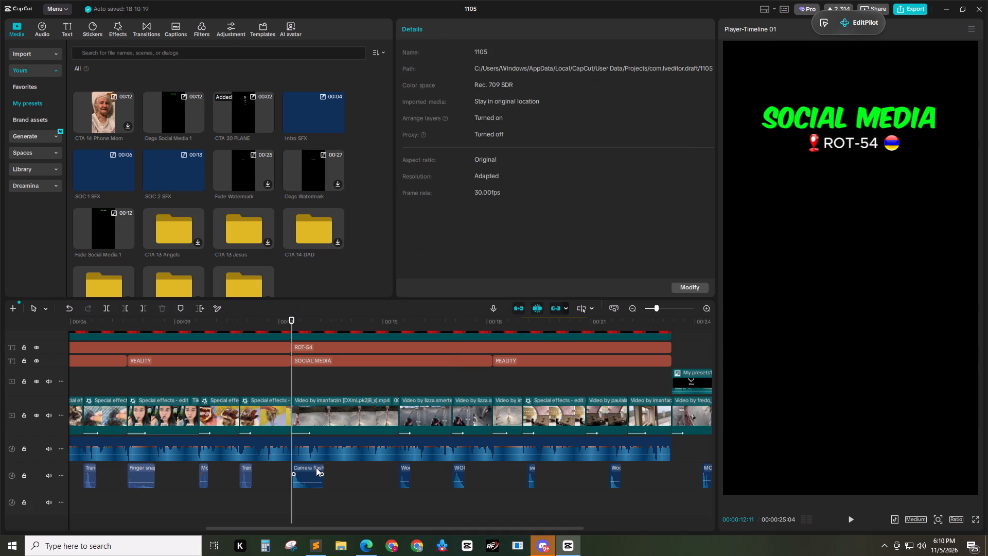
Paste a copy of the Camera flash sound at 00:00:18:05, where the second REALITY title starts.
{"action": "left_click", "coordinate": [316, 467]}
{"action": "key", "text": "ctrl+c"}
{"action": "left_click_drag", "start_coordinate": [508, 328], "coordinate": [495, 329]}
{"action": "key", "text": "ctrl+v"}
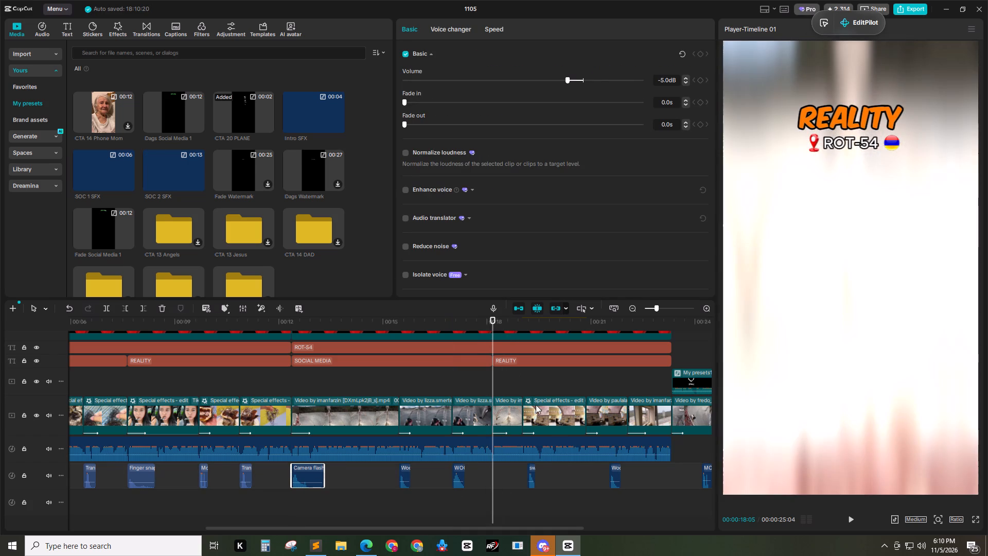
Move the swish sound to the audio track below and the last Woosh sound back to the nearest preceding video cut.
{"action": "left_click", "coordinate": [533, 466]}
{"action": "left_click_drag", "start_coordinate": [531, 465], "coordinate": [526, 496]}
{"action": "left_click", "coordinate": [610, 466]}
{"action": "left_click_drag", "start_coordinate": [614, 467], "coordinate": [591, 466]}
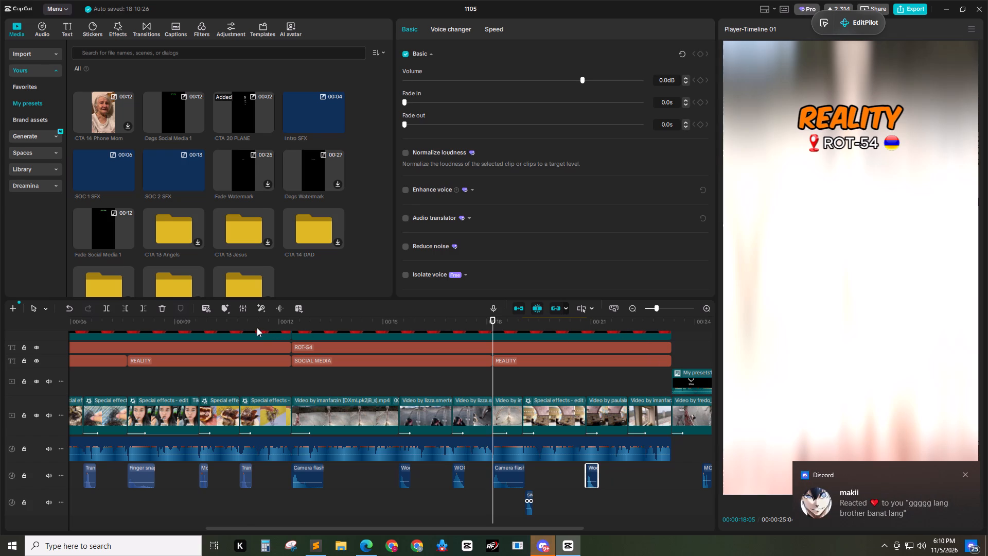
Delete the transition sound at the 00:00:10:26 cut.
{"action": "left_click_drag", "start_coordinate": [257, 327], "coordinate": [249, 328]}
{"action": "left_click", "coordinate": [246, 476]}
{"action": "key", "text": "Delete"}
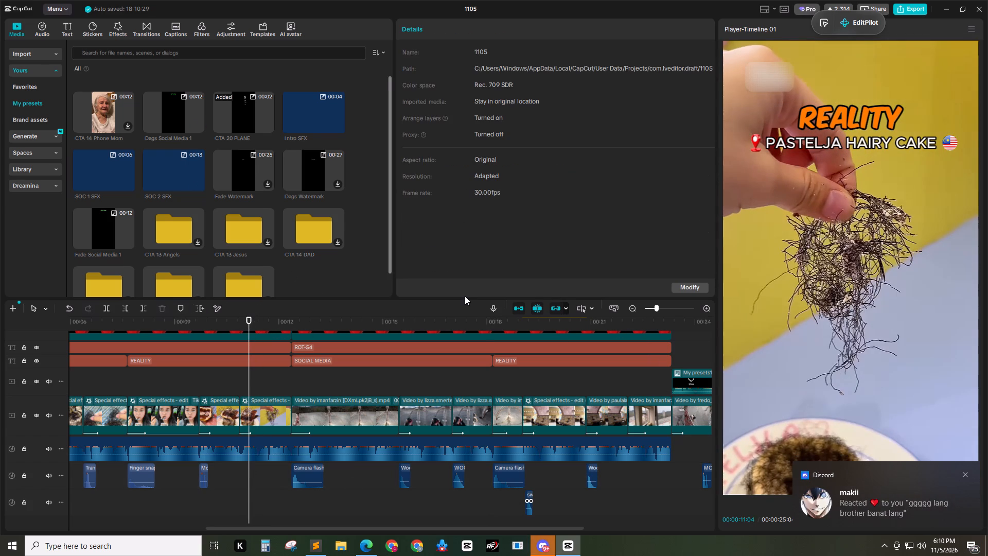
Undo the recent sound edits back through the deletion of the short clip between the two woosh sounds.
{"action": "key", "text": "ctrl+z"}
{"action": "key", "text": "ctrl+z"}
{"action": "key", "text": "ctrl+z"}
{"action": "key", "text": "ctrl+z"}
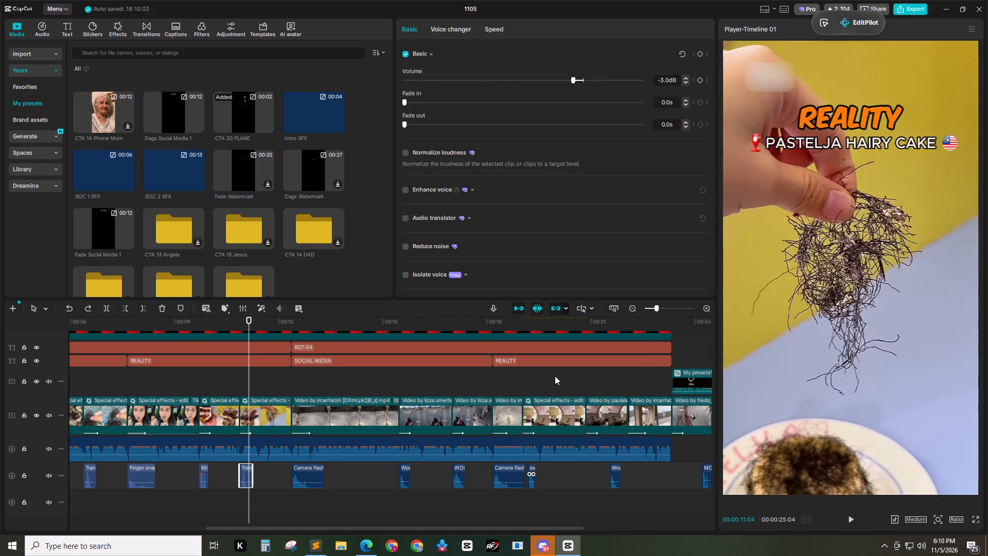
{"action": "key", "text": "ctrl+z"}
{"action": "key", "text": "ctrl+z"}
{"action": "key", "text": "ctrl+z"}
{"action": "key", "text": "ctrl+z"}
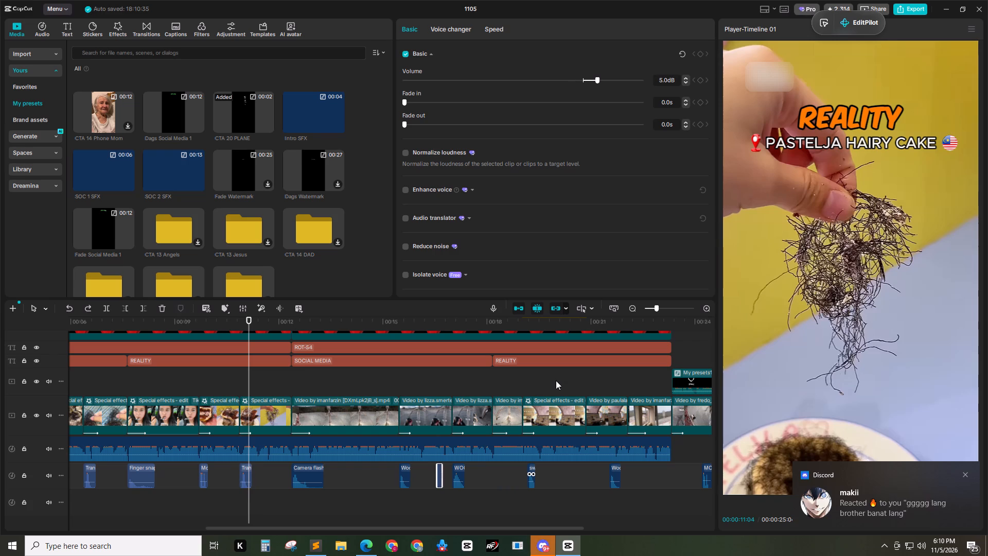
Replace the transition sound at the 00:00:10:26 cut with the short sound clip from between the two woosh sounds.
{"action": "left_click", "coordinate": [708, 304]}
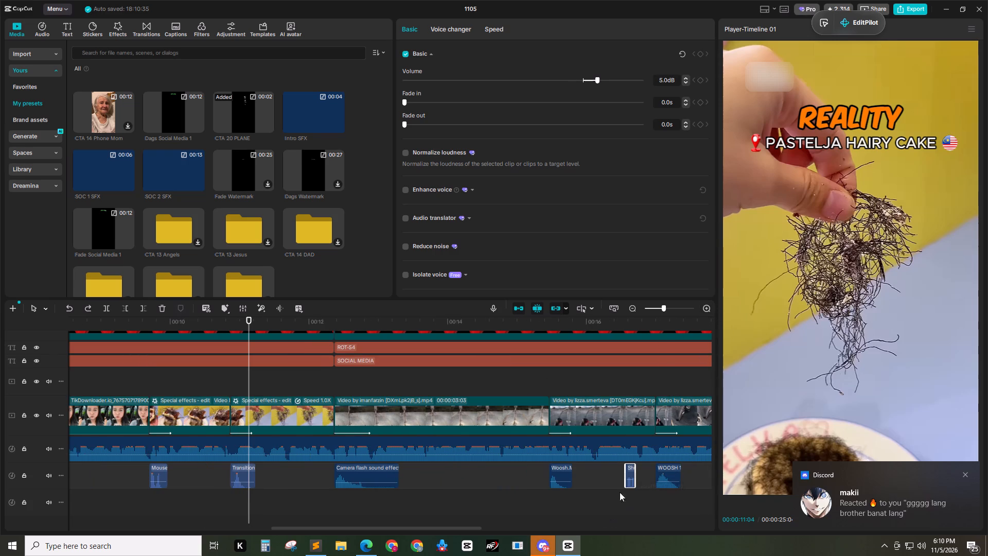
{"action": "left_click_drag", "start_coordinate": [631, 466], "coordinate": [286, 468]}
{"action": "left_click", "coordinate": [249, 468]}
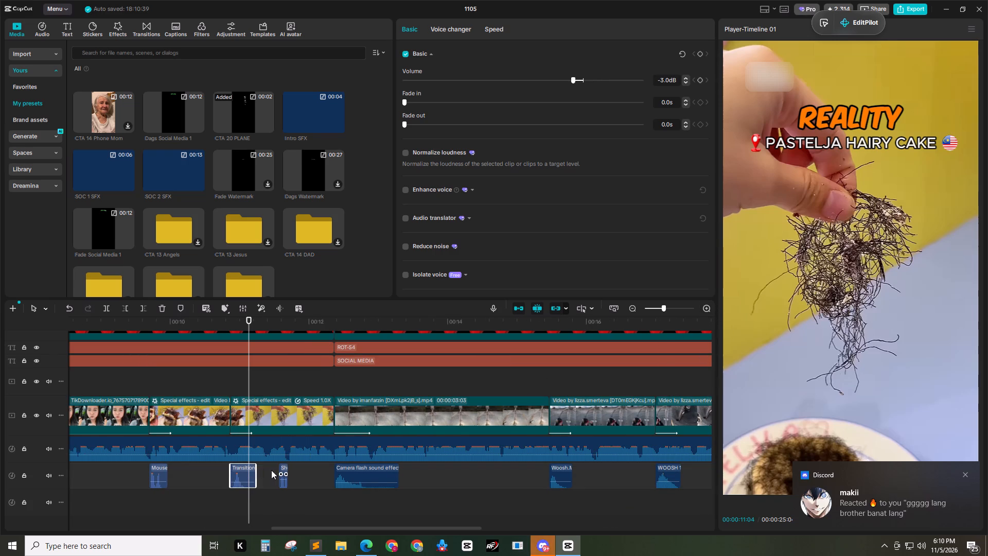
{"action": "key", "text": "Delete"}
{"action": "left_click", "coordinate": [281, 468]}
{"action": "left_click_drag", "start_coordinate": [283, 466], "coordinate": [233, 465]}
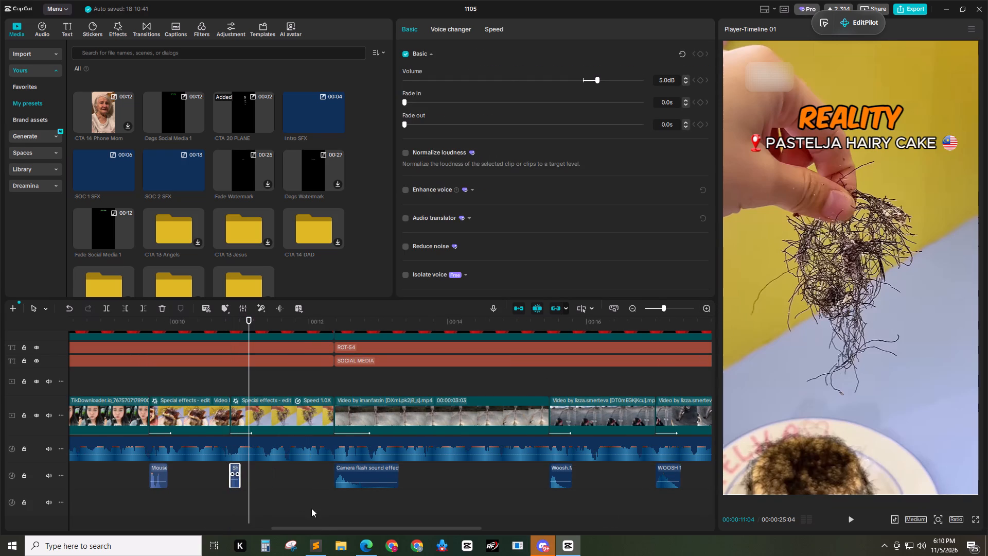
Move the swish sound back to the start of the special-effects clip and the following Woosh sound back to the next video cut.
{"action": "left_click_drag", "start_coordinate": [324, 526], "coordinate": [388, 527]}
{"action": "left_click_drag", "start_coordinate": [438, 529], "coordinate": [482, 530]}
{"action": "left_click_drag", "start_coordinate": [486, 471], "coordinate": [498, 471]}
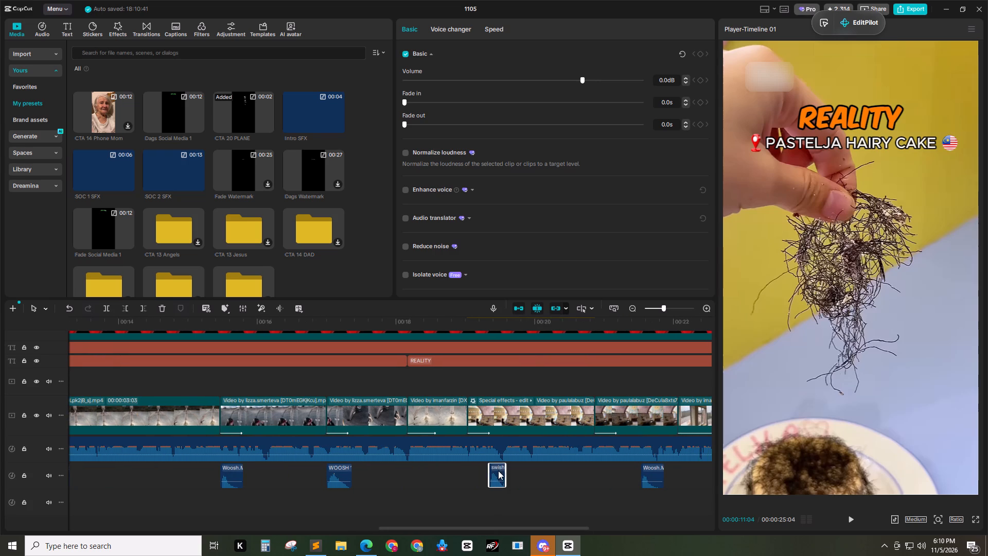
{"action": "left_click_drag", "start_coordinate": [498, 471], "coordinate": [476, 470]}
{"action": "left_click_drag", "start_coordinate": [646, 467], "coordinate": [602, 467]}
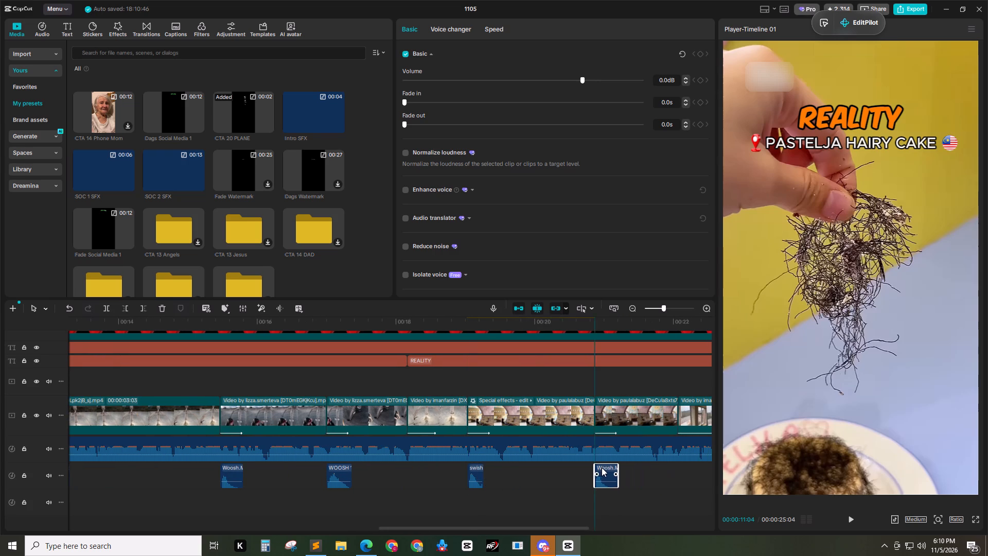
{"action": "left_click_drag", "start_coordinate": [602, 467], "coordinate": [602, 467]}
Move the MOUSE sound back to the start of the final video clip, where the My presets overlay begins.
{"action": "left_click_drag", "start_coordinate": [572, 526], "coordinate": [606, 527]}
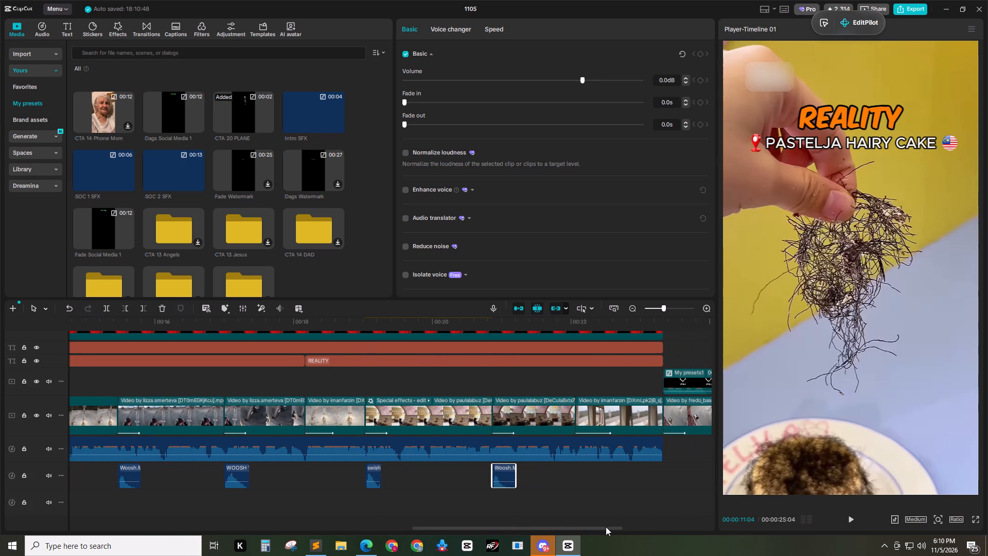
{"action": "left_click_drag", "start_coordinate": [606, 527], "coordinate": [639, 530]}
{"action": "left_click", "coordinate": [631, 471]}
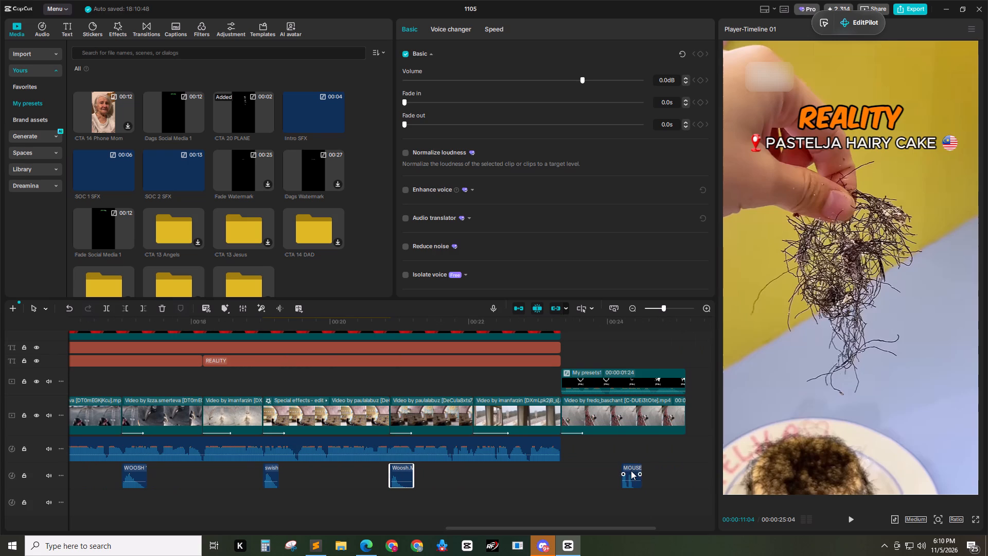
{"action": "left_click_drag", "start_coordinate": [634, 472], "coordinate": [576, 473]}
Copy the camera flash sound from the start of the SOCIAL MEDIA title to the start of the REALITY title at 00:00:18:05.
{"action": "left_click_drag", "start_coordinate": [606, 526], "coordinate": [509, 526]}
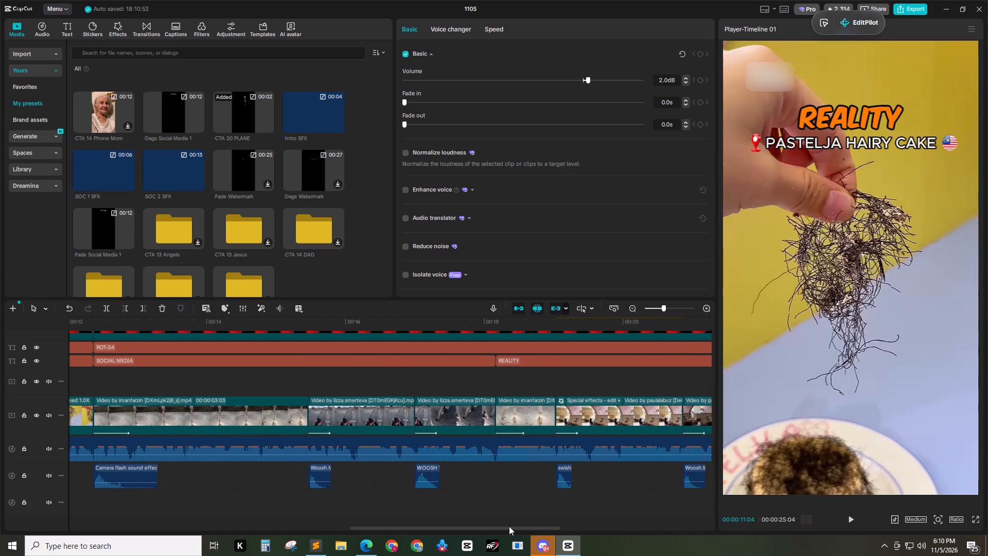
{"action": "left_click_drag", "start_coordinate": [509, 526], "coordinate": [503, 527]}
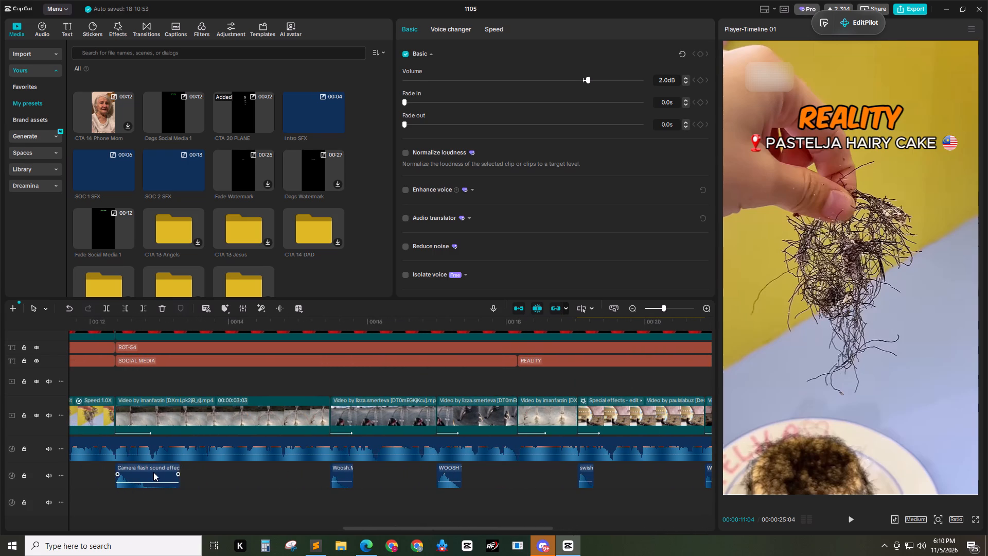
{"action": "left_click", "coordinate": [153, 472]}
{"action": "key", "text": "ctrl+c"}
{"action": "left_click_drag", "start_coordinate": [530, 329], "coordinate": [517, 329]}
{"action": "key", "text": "ctrl+v"}
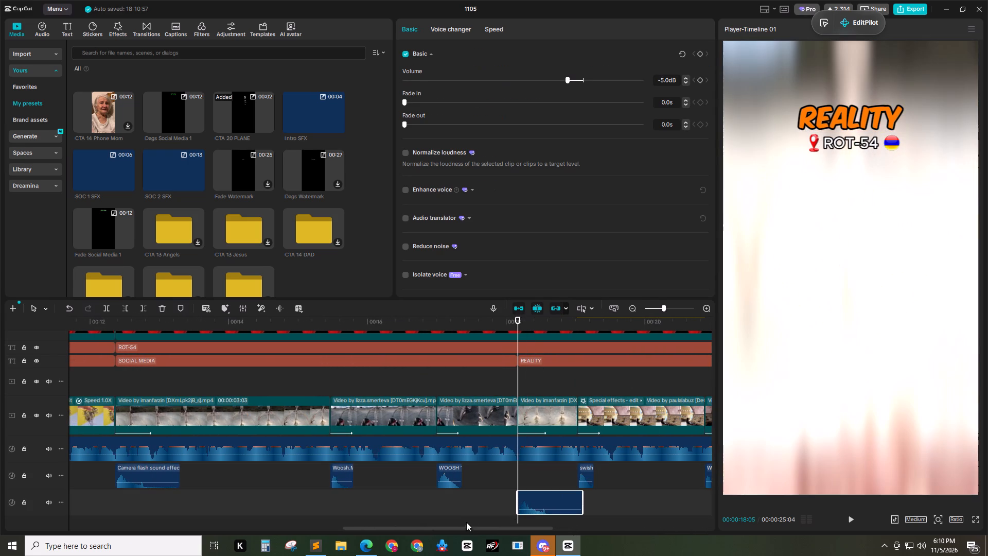
Position the playhead at the 00:00:22:02 cut and open your own saved sound effects in the audio library.
{"action": "left_click_drag", "start_coordinate": [465, 528], "coordinate": [553, 528]}
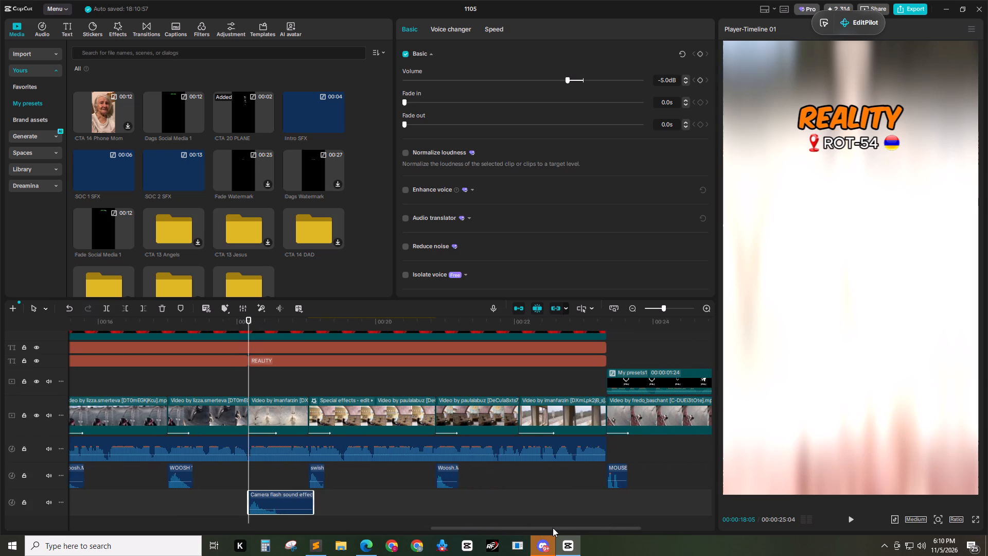
{"action": "left_click_drag", "start_coordinate": [553, 528], "coordinate": [568, 528]}
{"action": "left_click_drag", "start_coordinate": [484, 328], "coordinate": [473, 328]}
{"action": "left_click", "coordinate": [48, 27]}
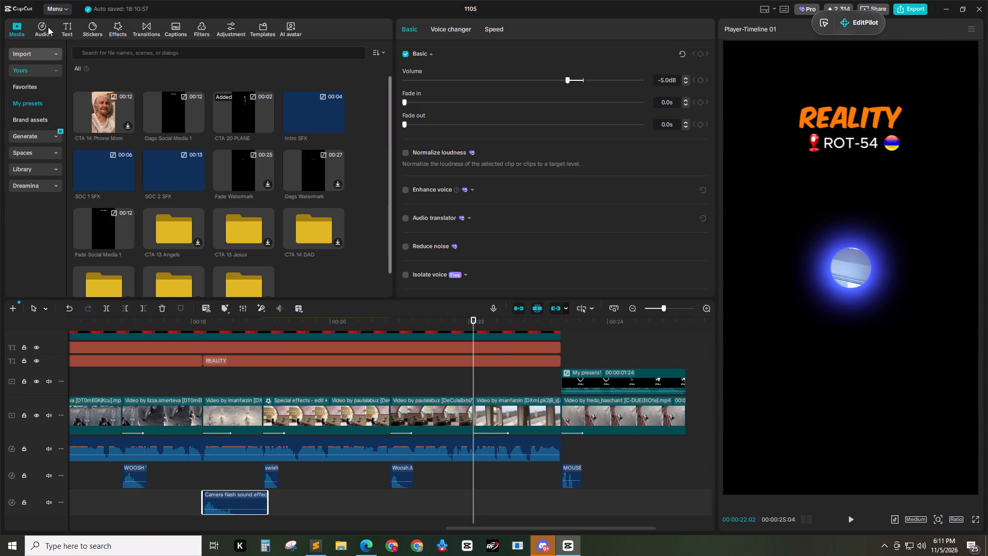
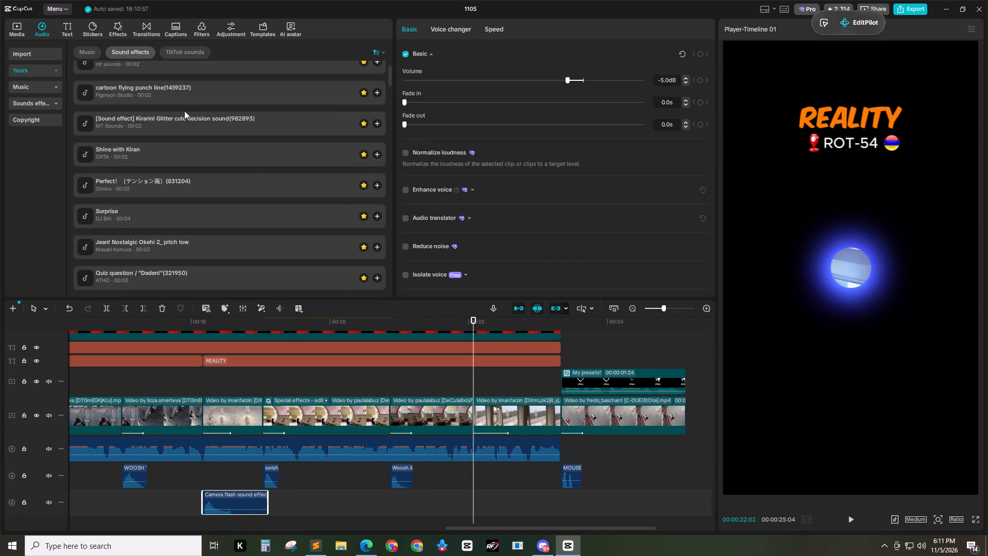
{"action": "scroll", "coordinate": [173, 170], "scroll_direction": "down", "scroll_amount": 4}
{"action": "left_click", "coordinate": [170, 127]}
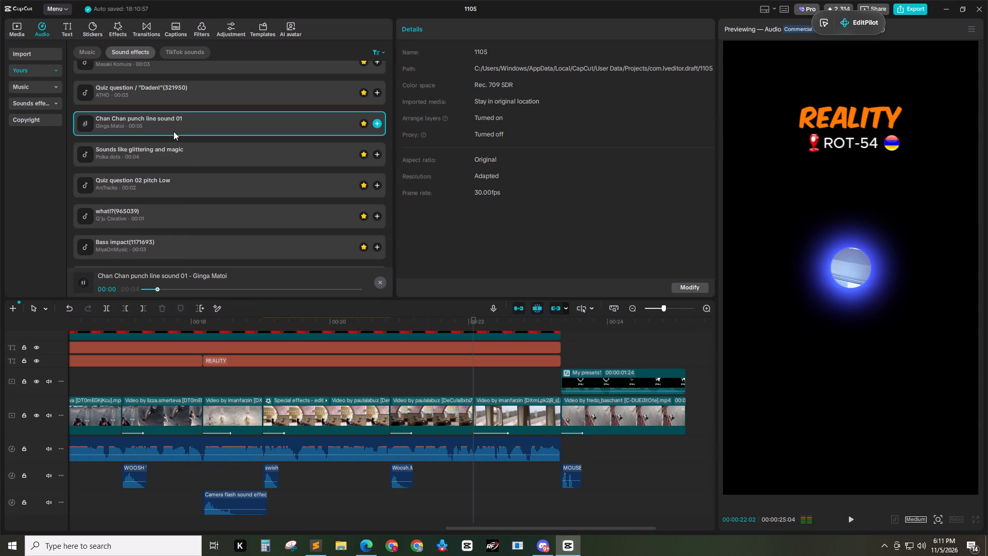
{"action": "left_click", "coordinate": [174, 150]}
{"action": "scroll", "coordinate": [197, 164], "scroll_direction": "down", "scroll_amount": 1}
{"action": "left_click", "coordinate": [183, 142]}
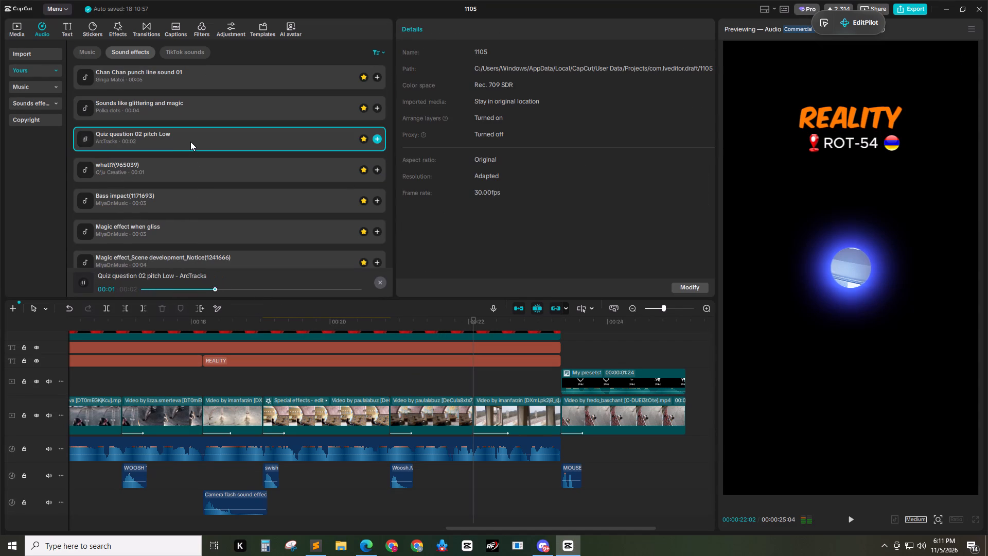
{"action": "left_click", "coordinate": [179, 176]}
{"action": "scroll", "coordinate": [185, 193], "scroll_direction": "down", "scroll_amount": 1}
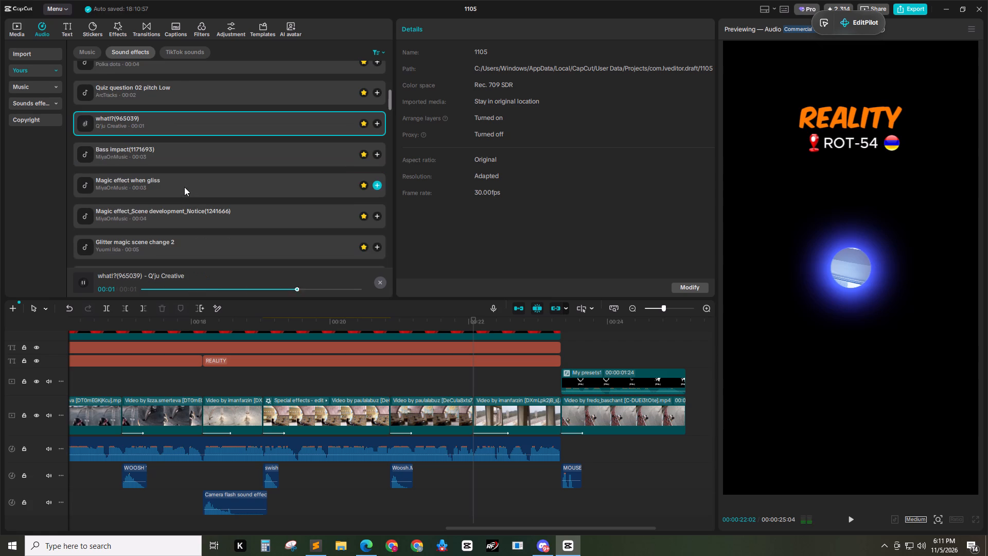
{"action": "left_click", "coordinate": [184, 187]}
{"action": "scroll", "coordinate": [190, 246], "scroll_direction": "down", "scroll_amount": 3}
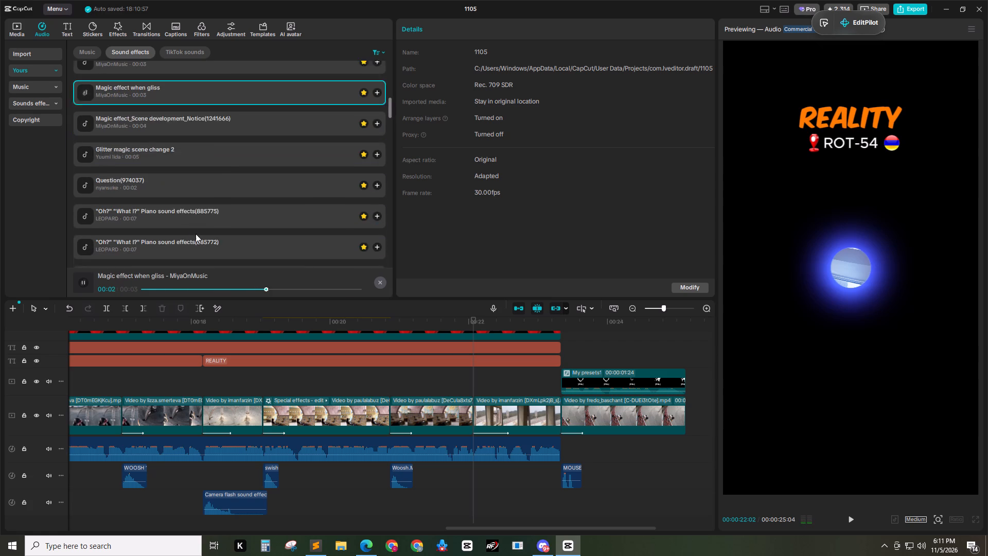
{"action": "left_click", "coordinate": [182, 107]}
{"action": "scroll", "coordinate": [191, 181], "scroll_direction": "down", "scroll_amount": 1}
{"action": "left_click", "coordinate": [187, 220]}
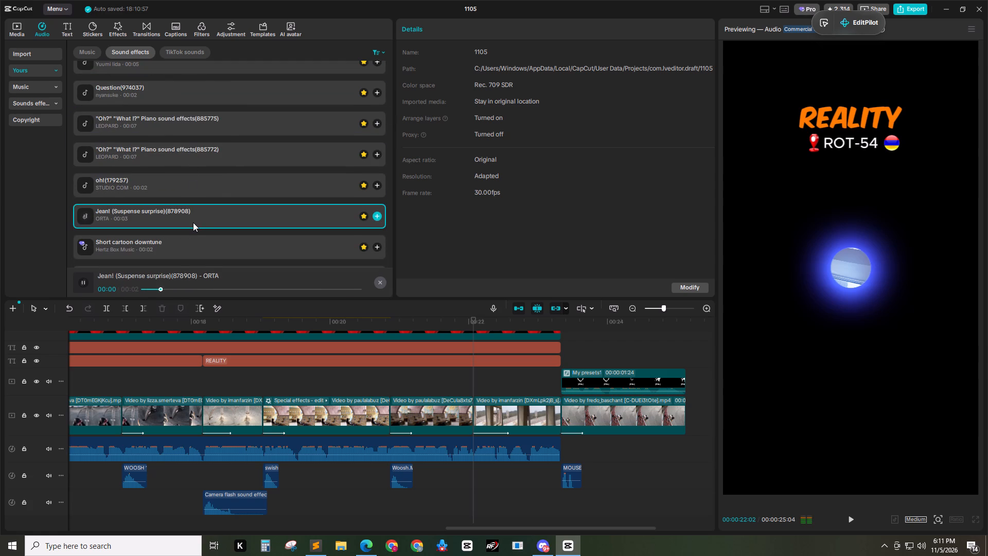
{"action": "left_click", "coordinate": [177, 245]}
{"action": "scroll", "coordinate": [201, 223], "scroll_direction": "down", "scroll_amount": 3}
{"action": "left_click", "coordinate": [192, 233]}
{"action": "scroll", "coordinate": [198, 227], "scroll_direction": "down", "scroll_amount": 4}
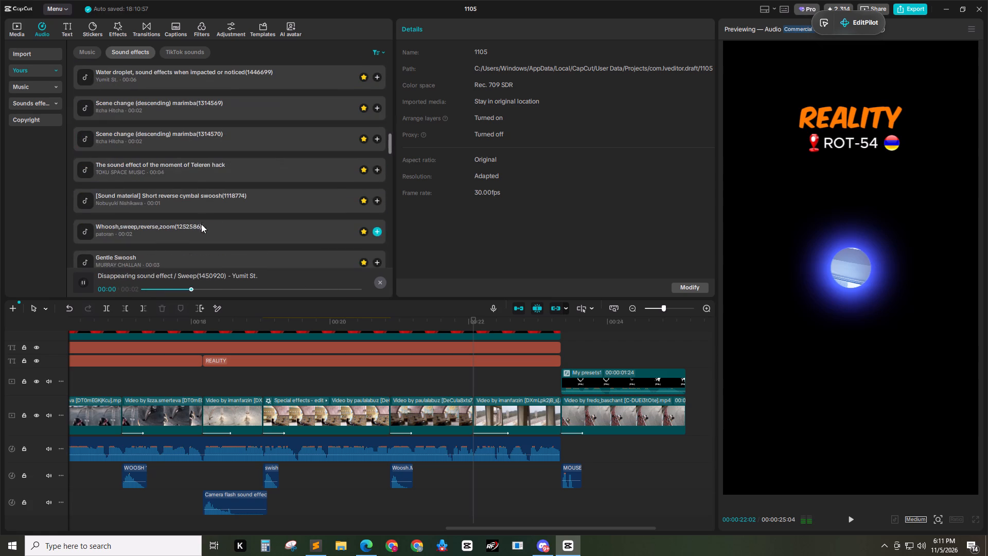
{"action": "scroll", "coordinate": [195, 220], "scroll_direction": "down", "scroll_amount": 3}
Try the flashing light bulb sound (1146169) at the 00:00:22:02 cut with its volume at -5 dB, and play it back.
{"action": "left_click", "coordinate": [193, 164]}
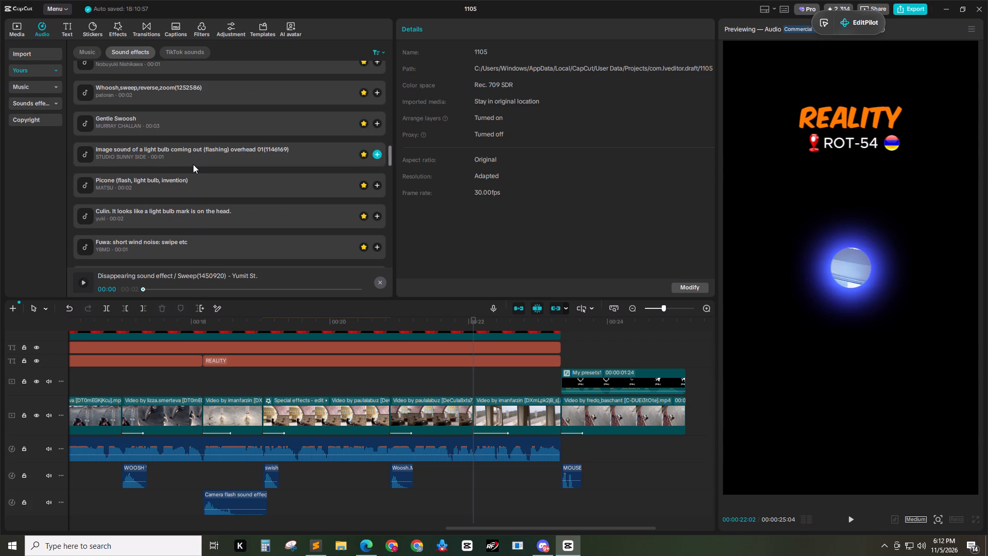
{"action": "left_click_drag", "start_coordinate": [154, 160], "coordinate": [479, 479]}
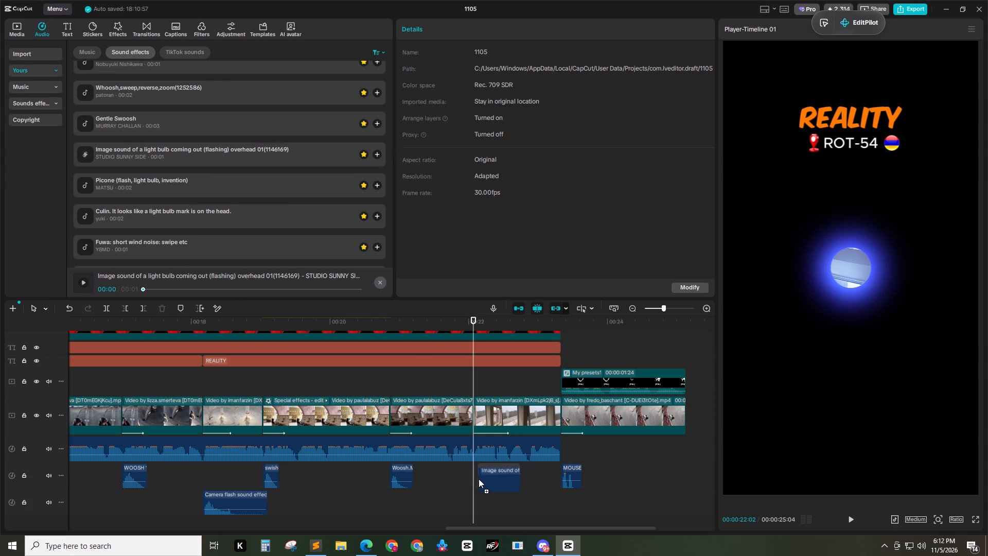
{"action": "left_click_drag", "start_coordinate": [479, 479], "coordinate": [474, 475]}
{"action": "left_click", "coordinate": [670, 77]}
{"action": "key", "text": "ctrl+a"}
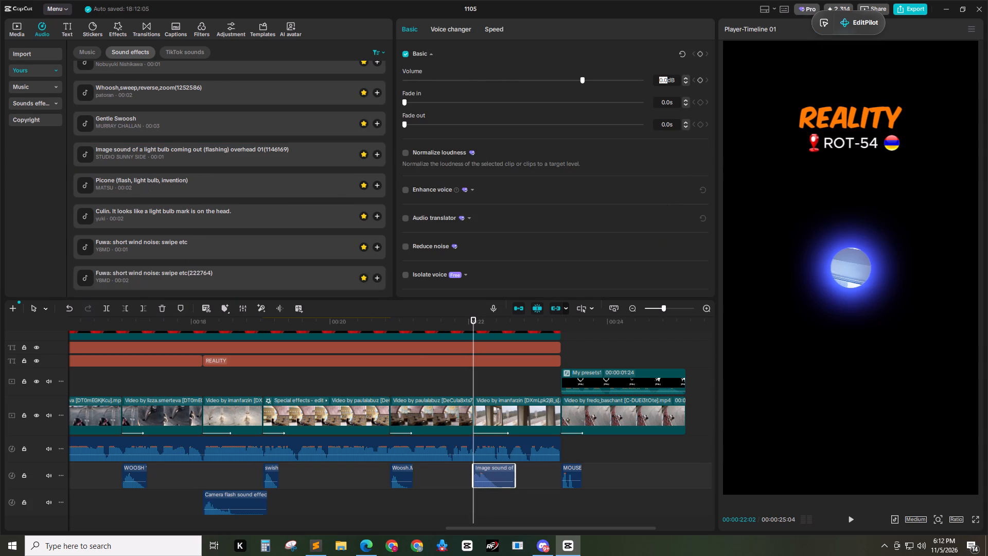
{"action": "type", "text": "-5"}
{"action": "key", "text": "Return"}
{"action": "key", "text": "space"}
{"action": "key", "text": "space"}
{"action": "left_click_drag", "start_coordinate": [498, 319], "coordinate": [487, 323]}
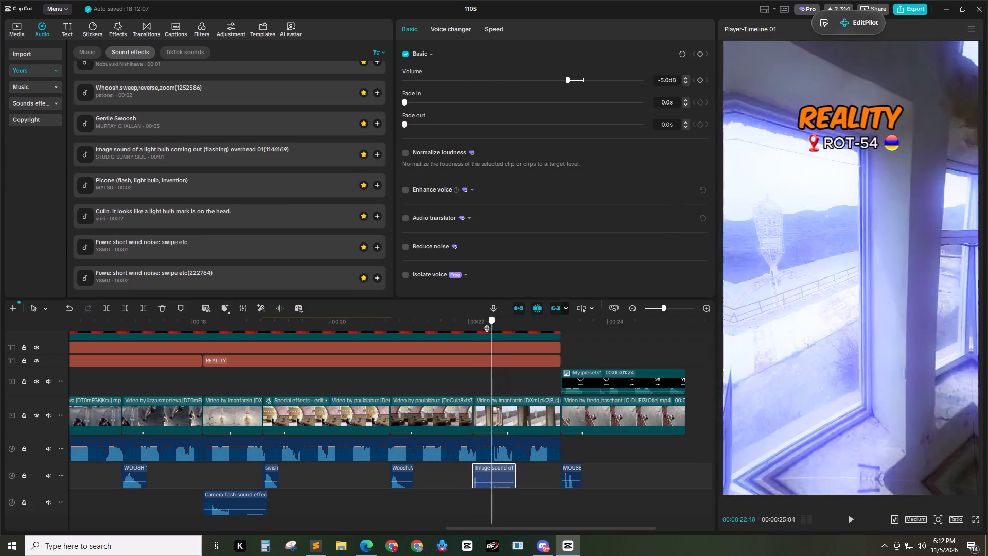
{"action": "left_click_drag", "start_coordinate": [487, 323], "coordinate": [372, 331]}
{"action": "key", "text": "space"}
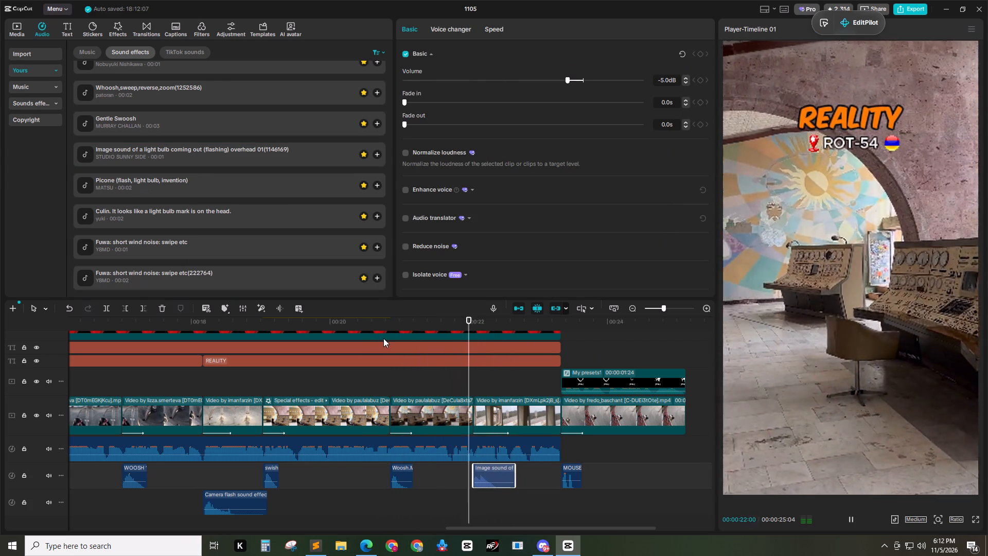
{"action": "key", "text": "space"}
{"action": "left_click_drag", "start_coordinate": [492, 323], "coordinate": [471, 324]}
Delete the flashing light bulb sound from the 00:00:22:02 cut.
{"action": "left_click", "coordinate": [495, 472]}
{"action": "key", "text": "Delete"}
Search the saved media presets for "pop".
{"action": "left_click", "coordinate": [15, 28]}
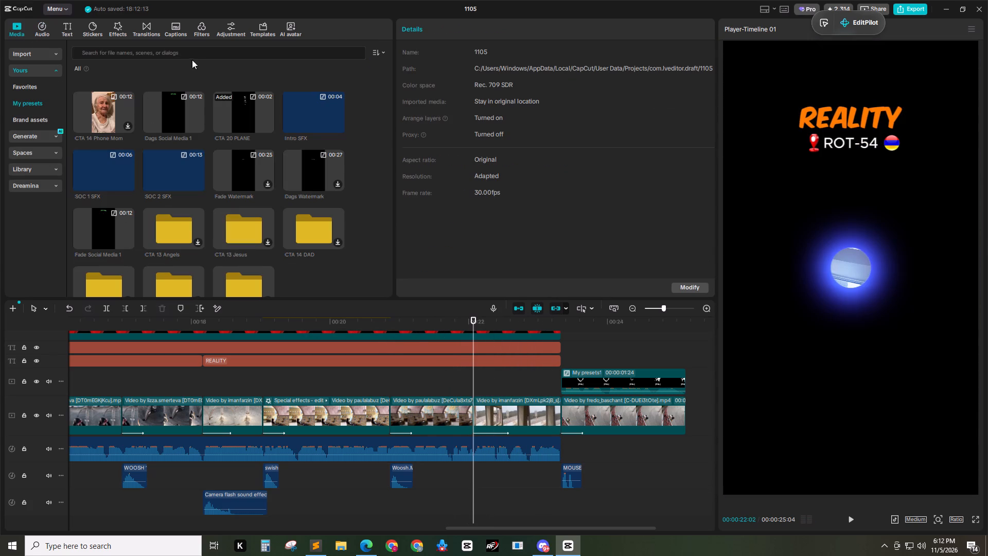
{"action": "left_click", "coordinate": [190, 53]}
{"action": "type", "text": "pop"}
{"action": "key", "text": "Return"}
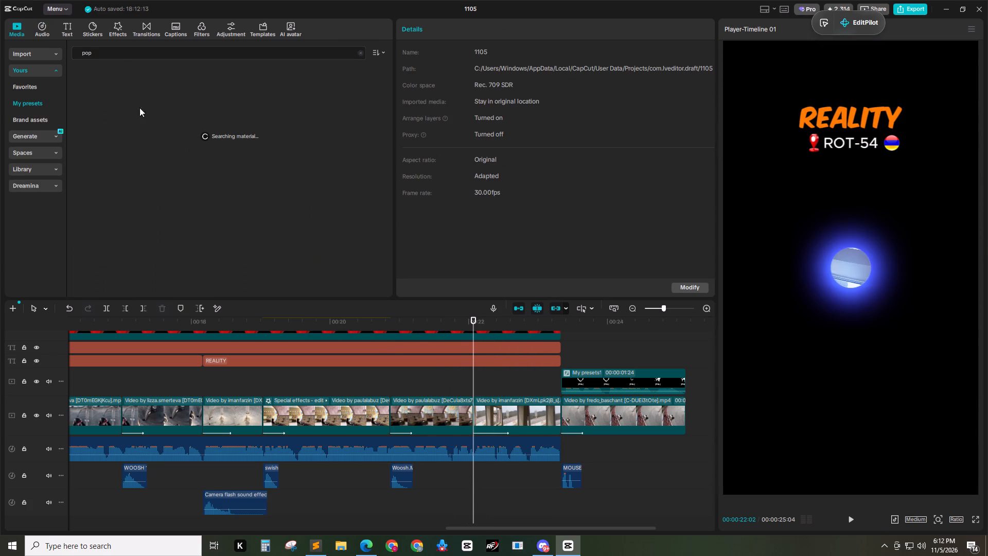
{"action": "left_click_drag", "start_coordinate": [113, 53], "coordinate": [33, 49]}
{"action": "key", "text": "BackSpace"}
{"action": "type", "text": "pop"}
{"action": "key", "text": "Return"}
{"action": "left_click", "coordinate": [145, 90]}
Import pop.MP3 and Pop sound effect.MP3 from the VIRAL SFX folder in YTA Materials into the project media.
{"action": "left_click", "coordinate": [54, 46]}
{"action": "left_click", "coordinate": [47, 51]}
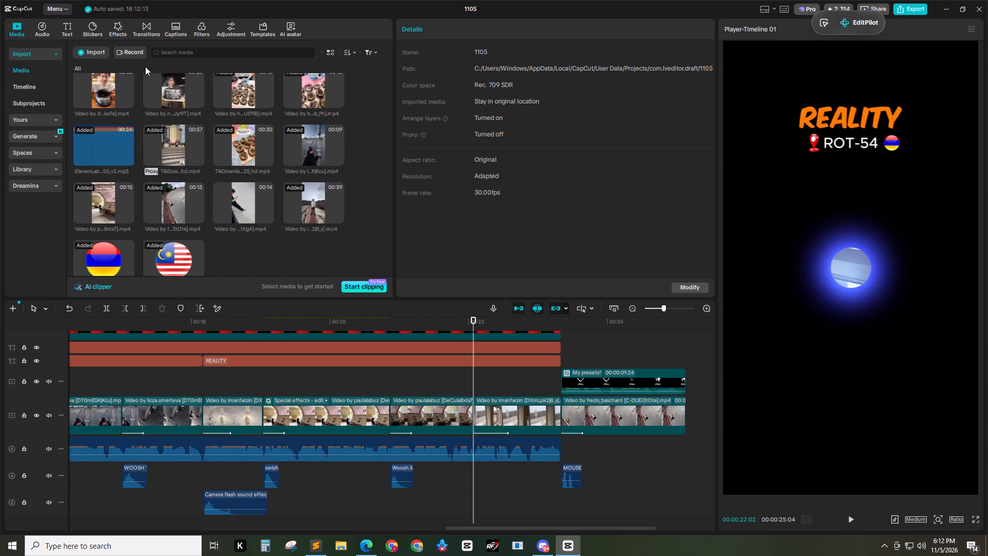
{"action": "left_click", "coordinate": [35, 27]}
{"action": "left_click", "coordinate": [40, 55]}
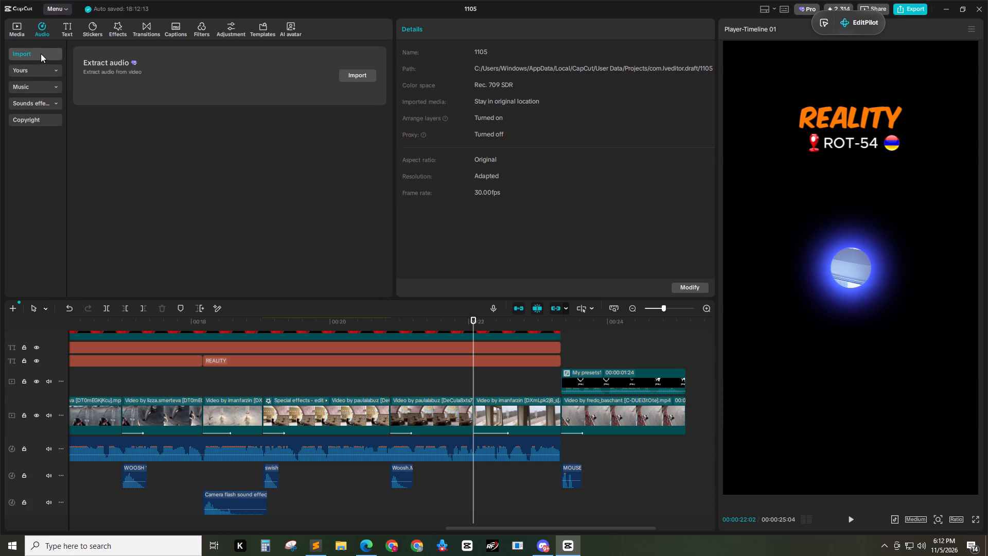
{"action": "left_click", "coordinate": [19, 30]}
{"action": "left_click", "coordinate": [88, 56]}
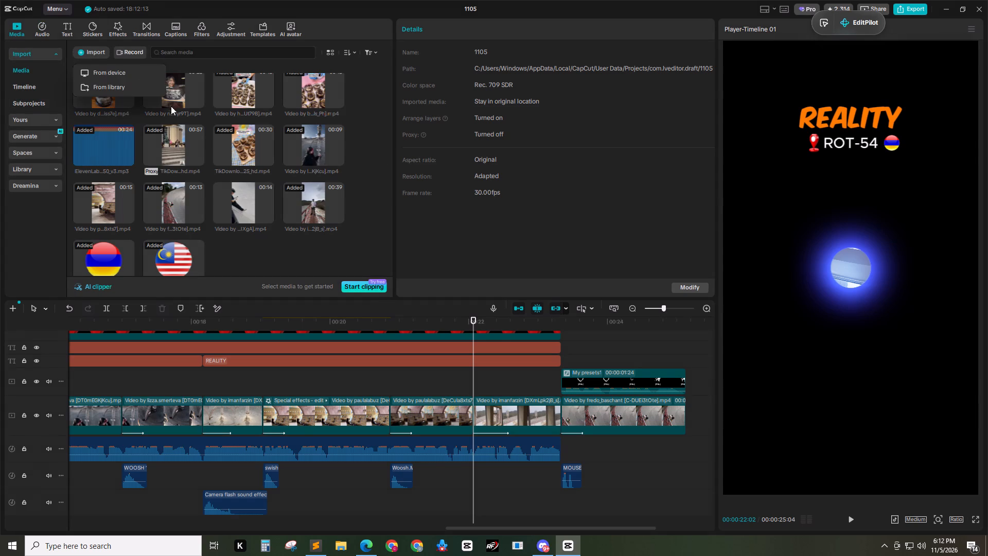
{"action": "left_click", "coordinate": [120, 65]}
{"action": "left_click", "coordinate": [122, 72]}
{"action": "scroll", "coordinate": [48, 124], "scroll_direction": "up", "scroll_amount": 3}
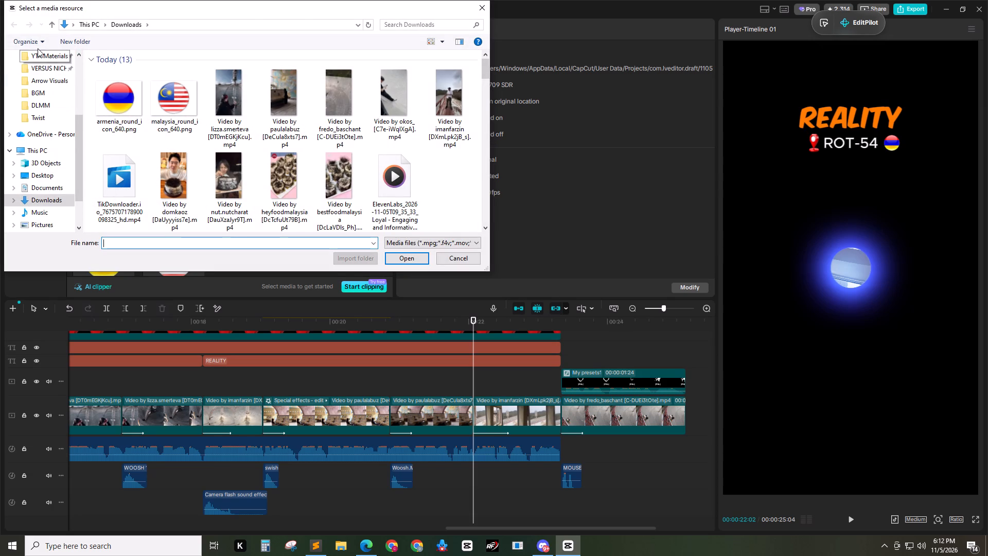
{"action": "left_click", "coordinate": [40, 60]}
{"action": "scroll", "coordinate": [284, 185], "scroll_direction": "down", "scroll_amount": 4}
{"action": "double_click", "coordinate": [228, 117]}
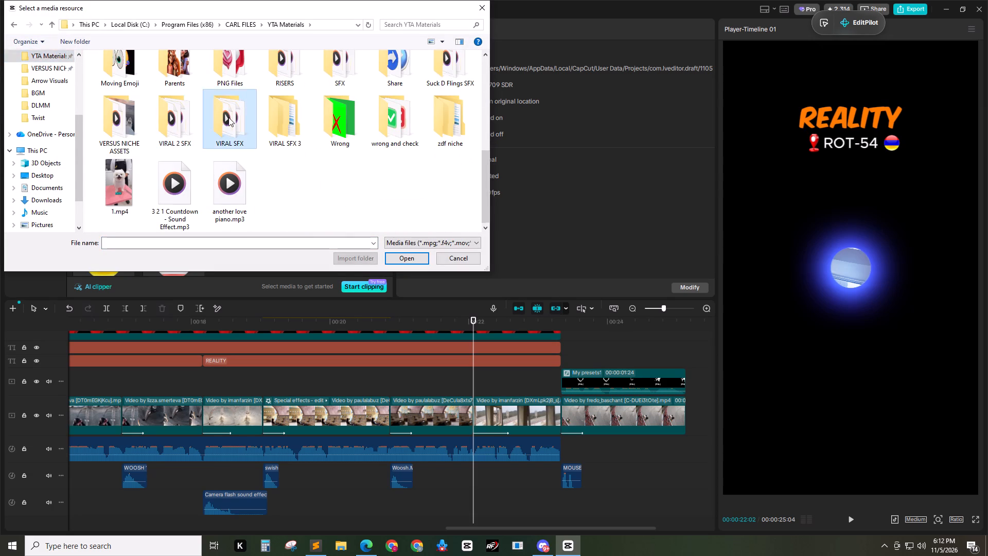
{"action": "scroll", "coordinate": [274, 164], "scroll_direction": "down", "scroll_amount": 3}
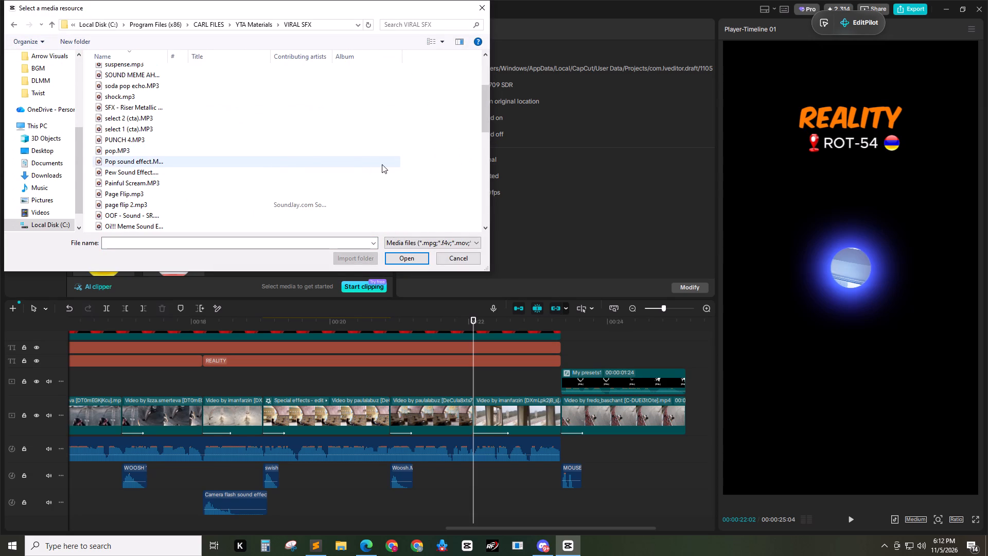
{"action": "left_click_drag", "start_coordinate": [407, 154], "coordinate": [375, 163]}
{"action": "left_click", "coordinate": [422, 260]}
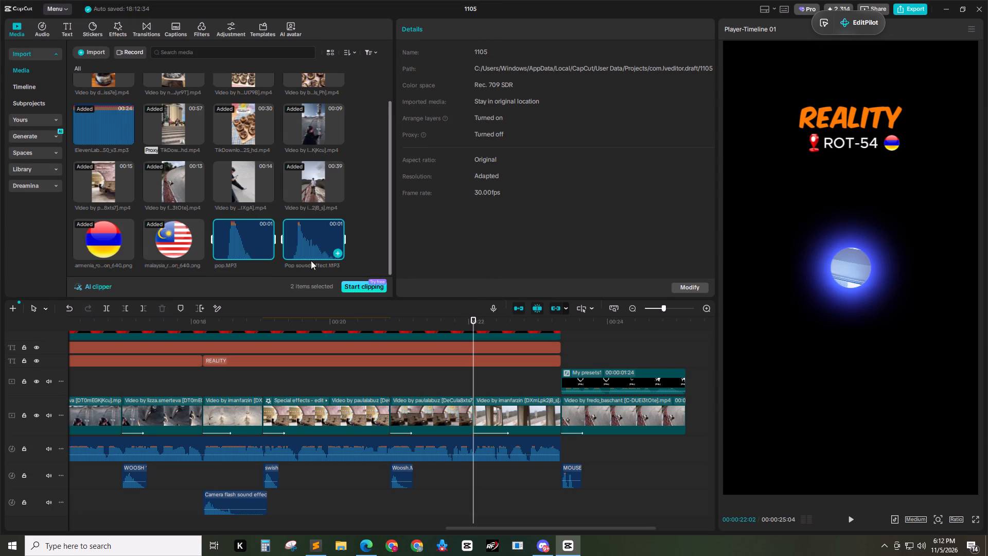
Audition both imported pop sounds and place Pop sound effect.MP3 at the 00:00:22:02 cut on the upper sound-effects track.
{"action": "left_click", "coordinate": [352, 220]}
{"action": "left_click", "coordinate": [242, 235]}
{"action": "left_click", "coordinate": [319, 237]}
{"action": "left_click", "coordinate": [364, 215]}
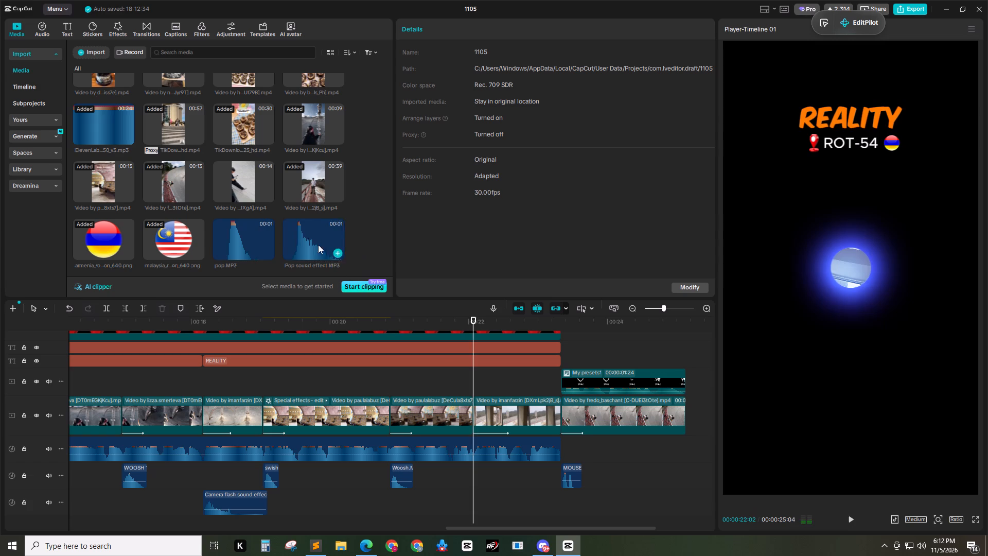
{"action": "left_click_drag", "start_coordinate": [308, 238], "coordinate": [473, 475]}
Trim one frame off the start of the Pop sound effect and move it back to the 00:00:22:02 cut.
{"action": "double_click", "coordinate": [705, 315]}
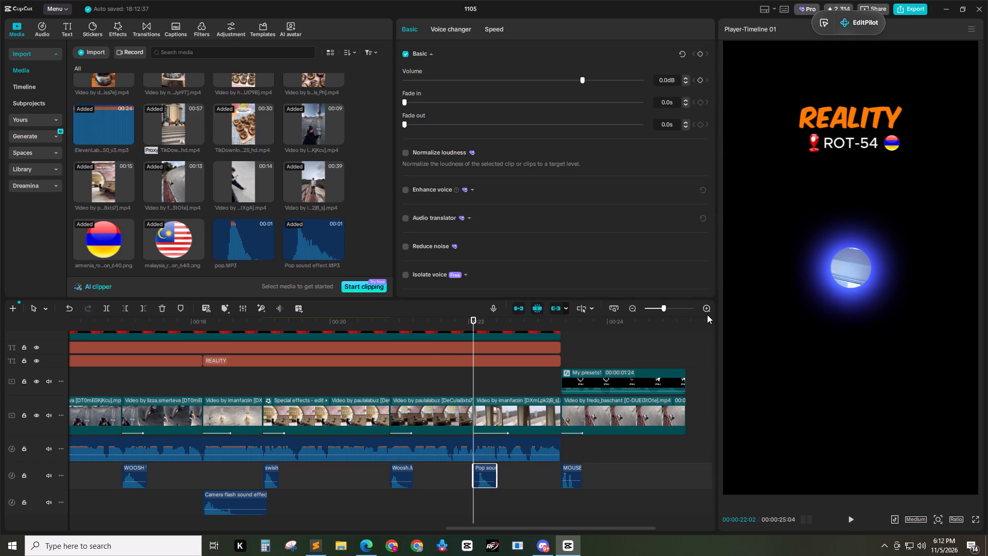
{"action": "double_click", "coordinate": [707, 311]}
{"action": "key", "text": "Right"}
{"action": "key", "text": "q"}
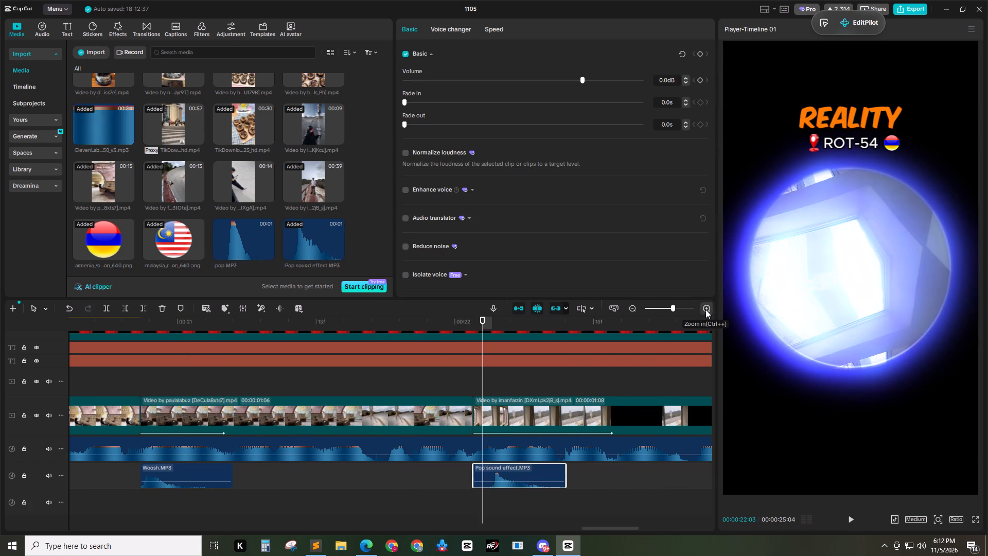
{"action": "key", "text": "Left"}
{"action": "key", "text": "Left"}
{"action": "key", "text": "Right"}
{"action": "left_click_drag", "start_coordinate": [510, 472], "coordinate": [522, 468]}
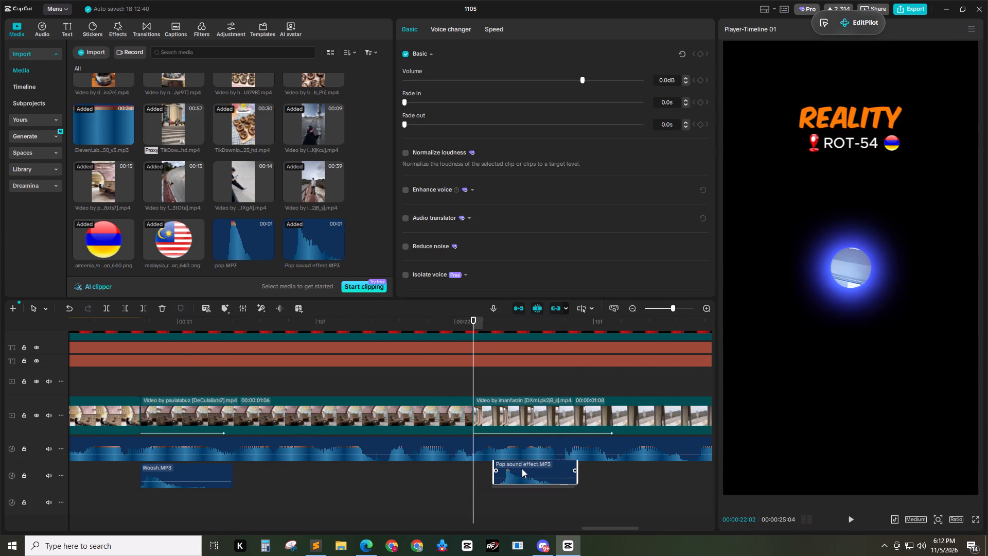
{"action": "left_click_drag", "start_coordinate": [522, 468], "coordinate": [502, 470]}
{"action": "double_click", "coordinate": [633, 305]}
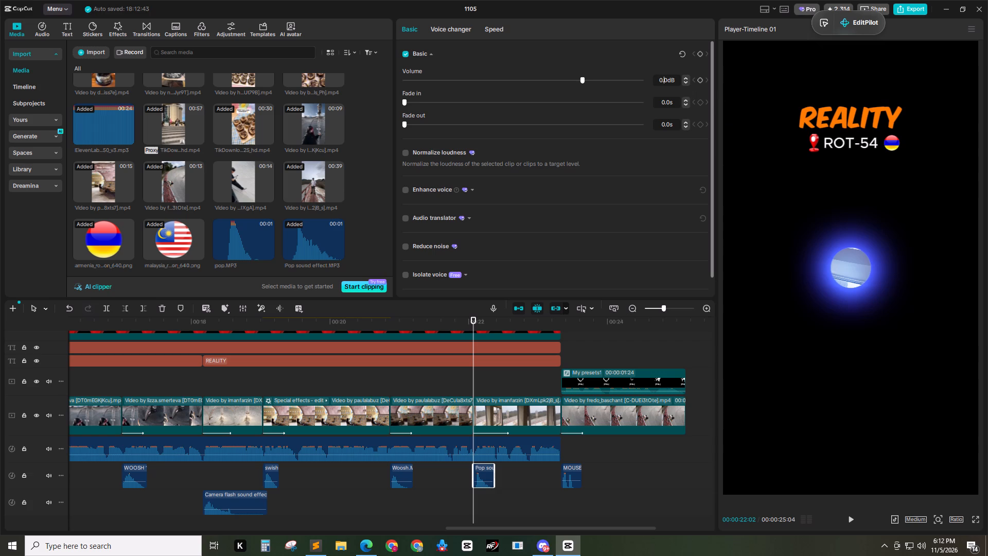
Set the Pop sound effect's volume to -2 dB and play back the section up to the final video clip.
{"action": "left_click", "coordinate": [665, 82]}
{"action": "key", "text": "ctrl+a"}
{"action": "type", "text": "-2"}
{"action": "key", "text": "Return"}
{"action": "key", "text": "space"}
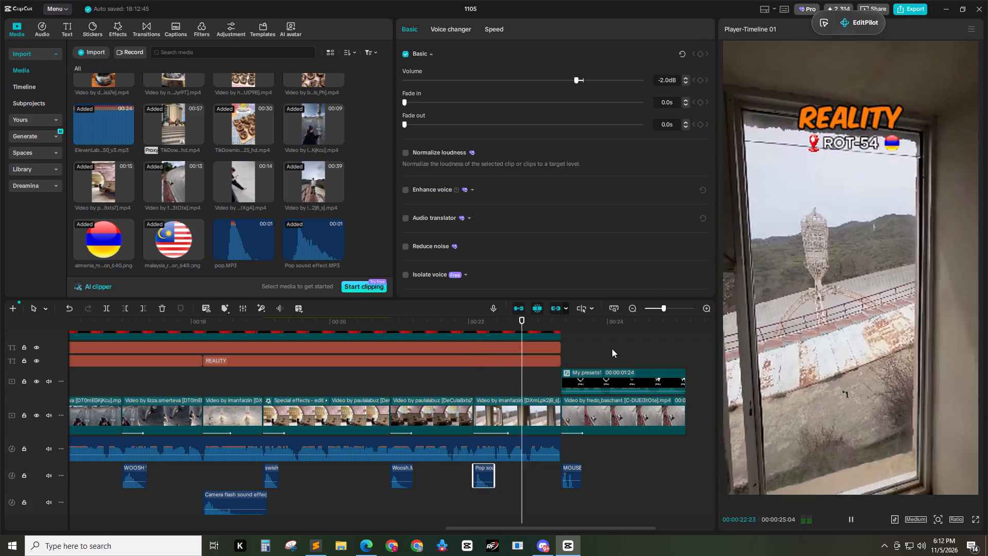
{"action": "key", "text": "space"}
{"action": "left_click_drag", "start_coordinate": [587, 323], "coordinate": [563, 353]}
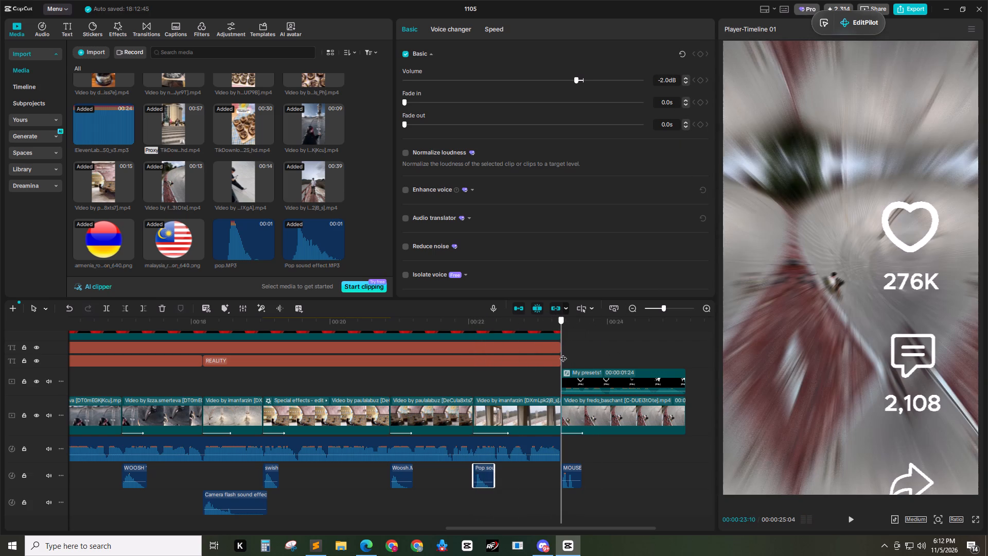
{"action": "left_click_drag", "start_coordinate": [563, 353], "coordinate": [560, 326]}
Import Empire of the Sun.MP3 from the VERSUS NICHE ASSETS folder and place it on a new audio track from the timeline's start.
{"action": "left_click_drag", "start_coordinate": [569, 529], "coordinate": [0, 555]}
{"action": "scroll", "coordinate": [238, 444], "scroll_direction": "down", "scroll_amount": 4}
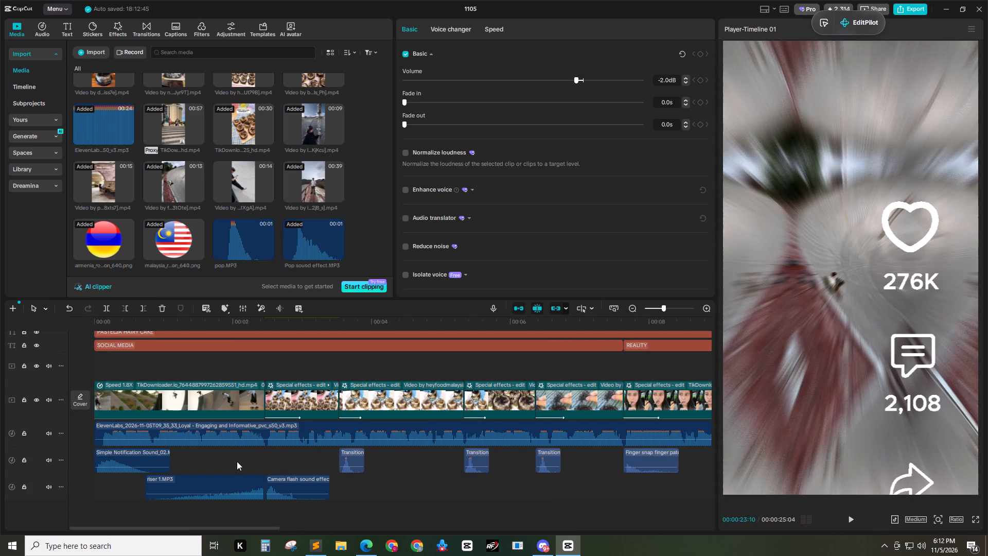
{"action": "scroll", "coordinate": [264, 442], "scroll_direction": "down", "scroll_amount": 1}
{"action": "key", "text": "ctrl+i"}
{"action": "scroll", "coordinate": [55, 94], "scroll_direction": "up", "scroll_amount": 3}
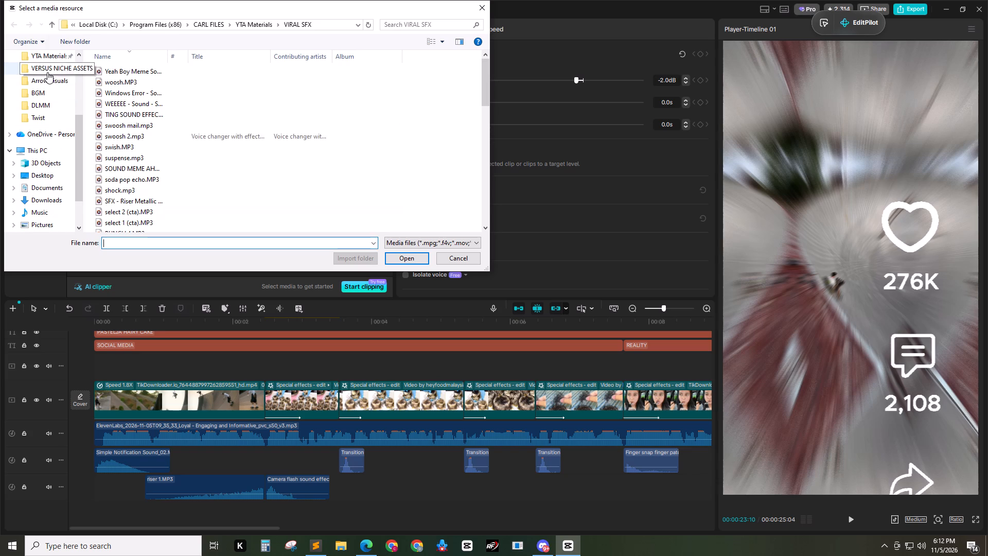
{"action": "left_click", "coordinate": [47, 72]}
{"action": "scroll", "coordinate": [230, 124], "scroll_direction": "down", "scroll_amount": 2}
{"action": "left_click", "coordinate": [208, 123]}
{"action": "left_click", "coordinate": [401, 256]}
{"action": "scroll", "coordinate": [210, 415], "scroll_direction": "down", "scroll_amount": 1}
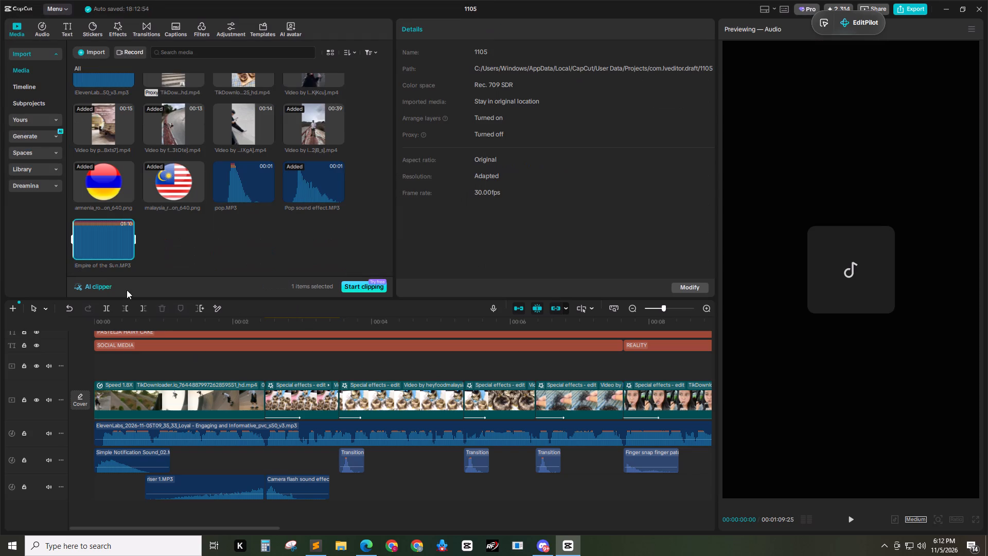
{"action": "left_click_drag", "start_coordinate": [99, 248], "coordinate": [84, 516]}
Trim the Empire of the Sun music so it ends with the last video clip at 00:00:25:04.
{"action": "double_click", "coordinate": [633, 306]}
{"action": "left_click", "coordinate": [560, 346]}
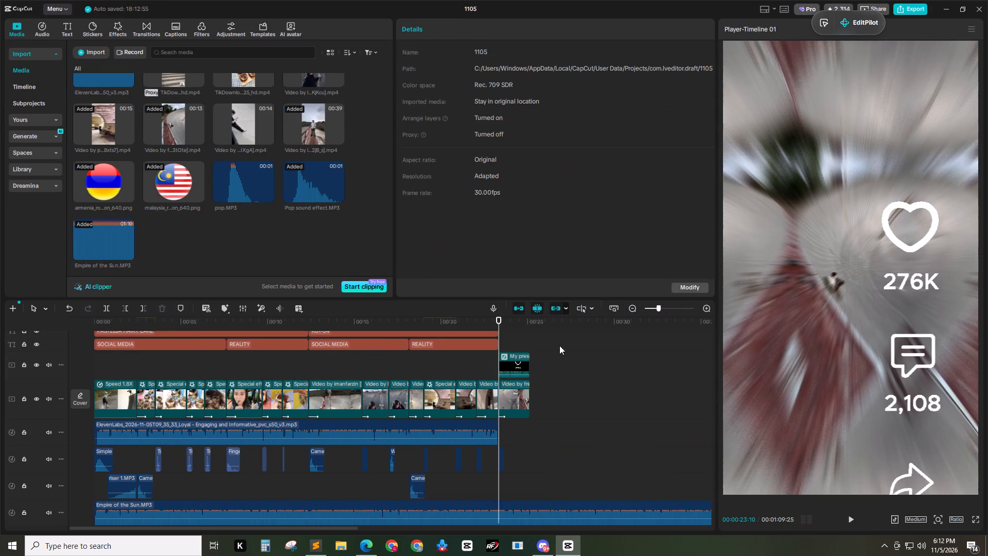
{"action": "left_click_drag", "start_coordinate": [553, 326], "coordinate": [525, 328]}
{"action": "left_click", "coordinate": [525, 328]}
{"action": "left_click", "coordinate": [469, 507]}
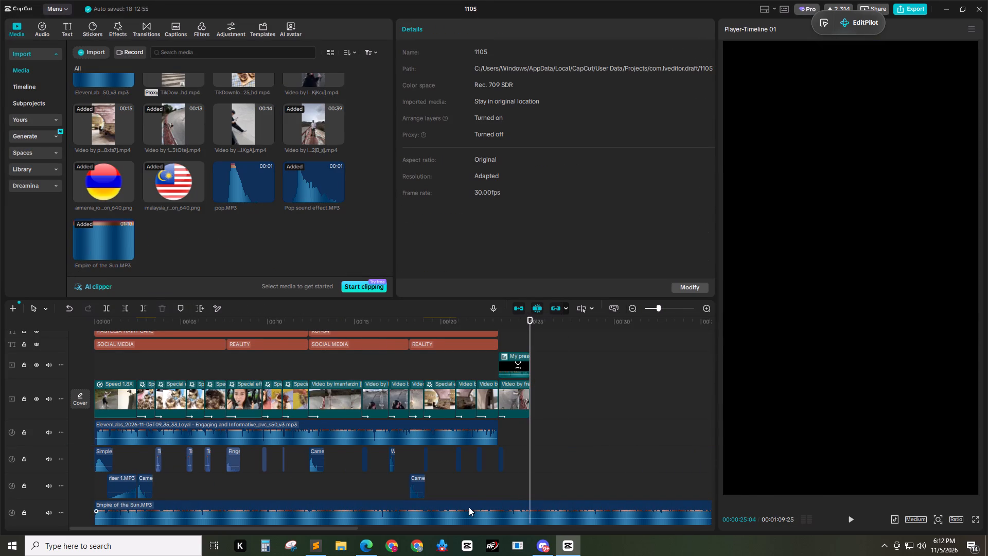
{"action": "key", "text": "w"}
Set the Empire of the Sun music's volume to -18 dB.
{"action": "left_click", "coordinate": [445, 508]}
{"action": "left_click", "coordinate": [669, 83]}
{"action": "key", "text": "ctrl+a"}
{"action": "type", "text": "-18"}
{"action": "key", "text": "Return"}
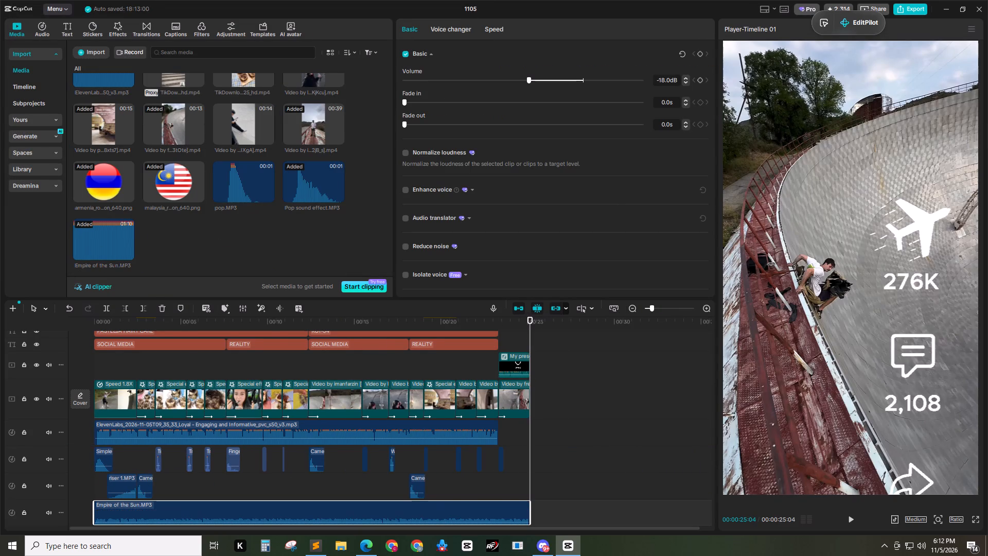
Mute the music track and both sound-effects tracks.
{"action": "scroll", "coordinate": [121, 474], "scroll_direction": "down", "scroll_amount": 2}
{"action": "left_click", "coordinate": [49, 484]}
{"action": "left_click", "coordinate": [48, 462]}
{"action": "left_click", "coordinate": [47, 429]}
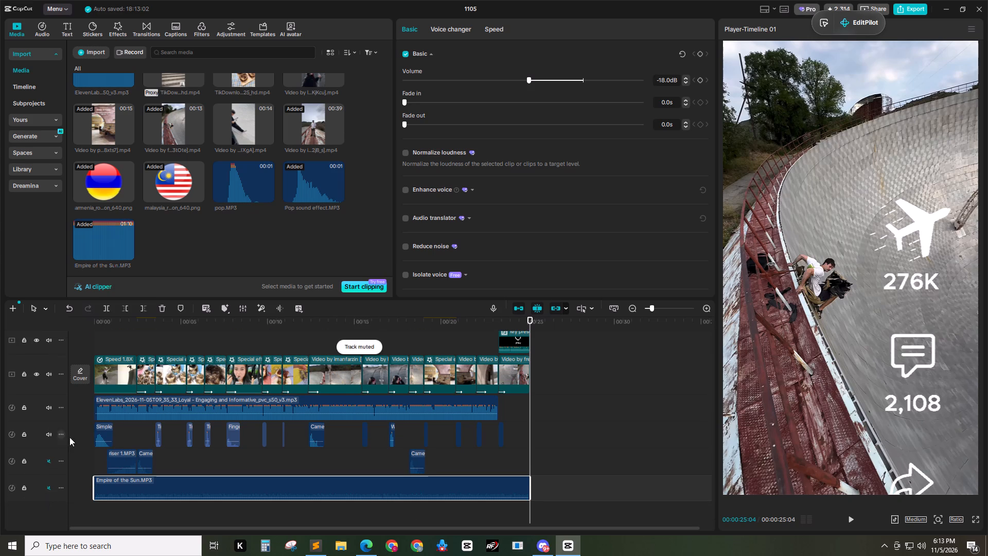
{"action": "left_click", "coordinate": [48, 432]}
Add the favorite 4K filter above all tracks and extend it over the full video length to 00:00:25:04.
{"action": "scroll", "coordinate": [250, 436], "scroll_direction": "up", "scroll_amount": 9}
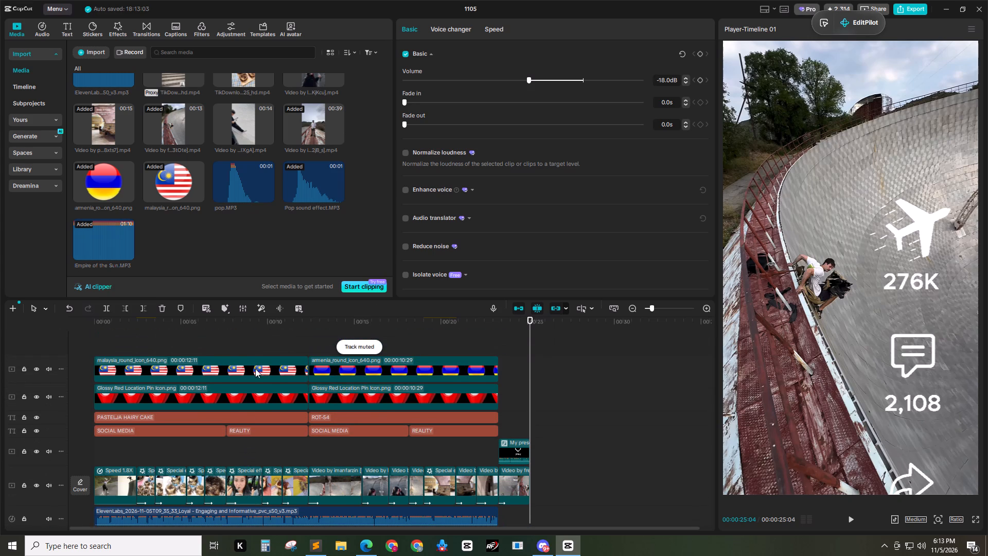
{"action": "left_click", "coordinate": [199, 24]}
{"action": "triple_click", "coordinate": [34, 58]}
{"action": "double_click", "coordinate": [31, 56]}
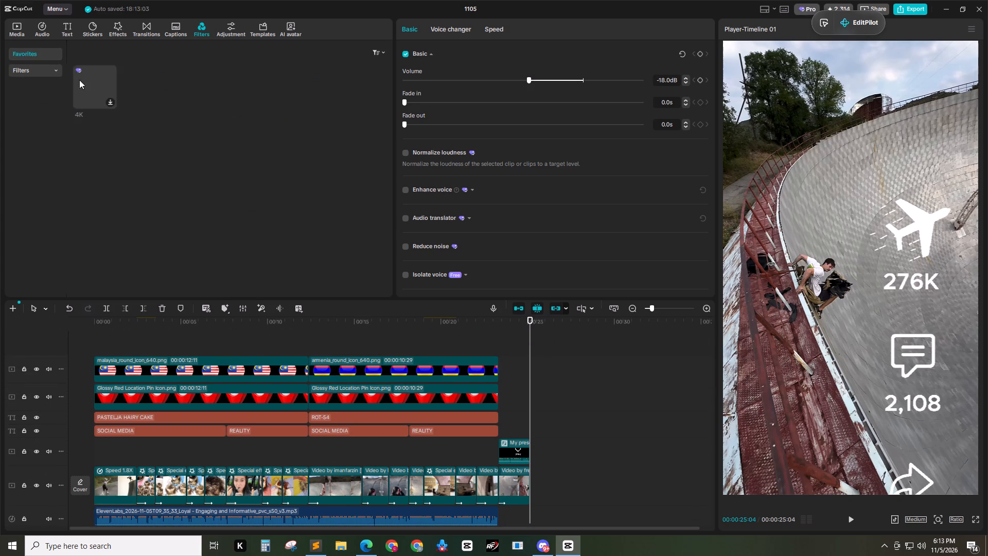
{"action": "left_click_drag", "start_coordinate": [94, 89], "coordinate": [82, 342]}
{"action": "left_click_drag", "start_coordinate": [146, 362], "coordinate": [450, 373]}
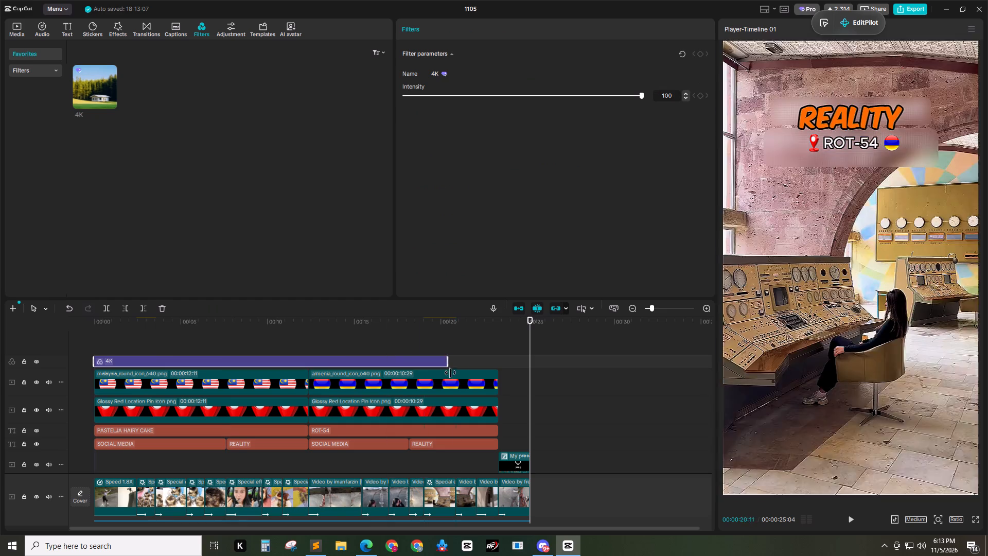
{"action": "left_click_drag", "start_coordinate": [450, 373], "coordinate": [525, 373]}
Combine the filter, flags, pins, titles, video clips and voice-over into one compound clip.
{"action": "scroll", "coordinate": [590, 369], "scroll_direction": "down", "scroll_amount": 1}
{"action": "scroll", "coordinate": [586, 432], "scroll_direction": "down", "scroll_amount": 1}
{"action": "left_click_drag", "start_coordinate": [558, 495], "coordinate": [326, 504]}
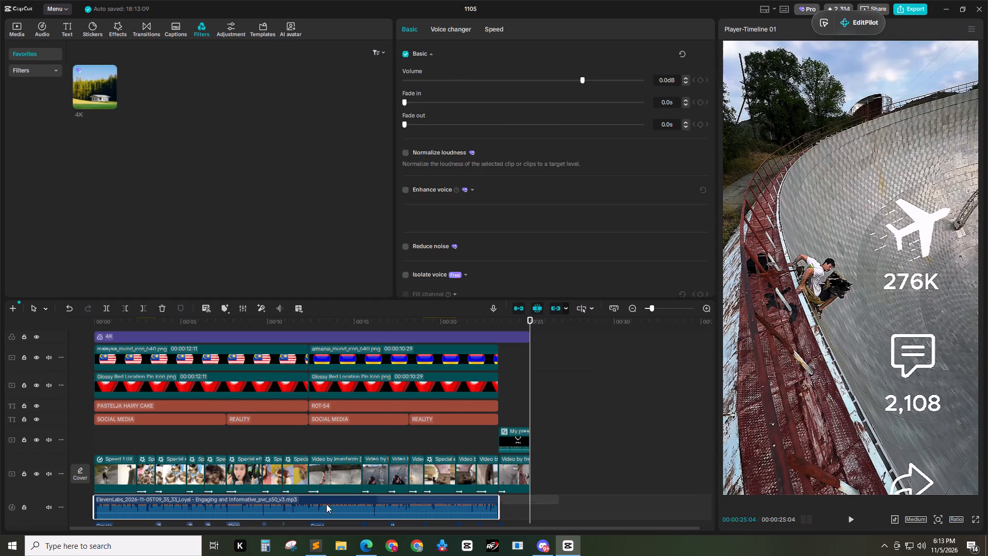
{"action": "left_click_drag", "start_coordinate": [326, 504], "coordinate": [49, 38]}
{"action": "right_click", "coordinate": [258, 363]}
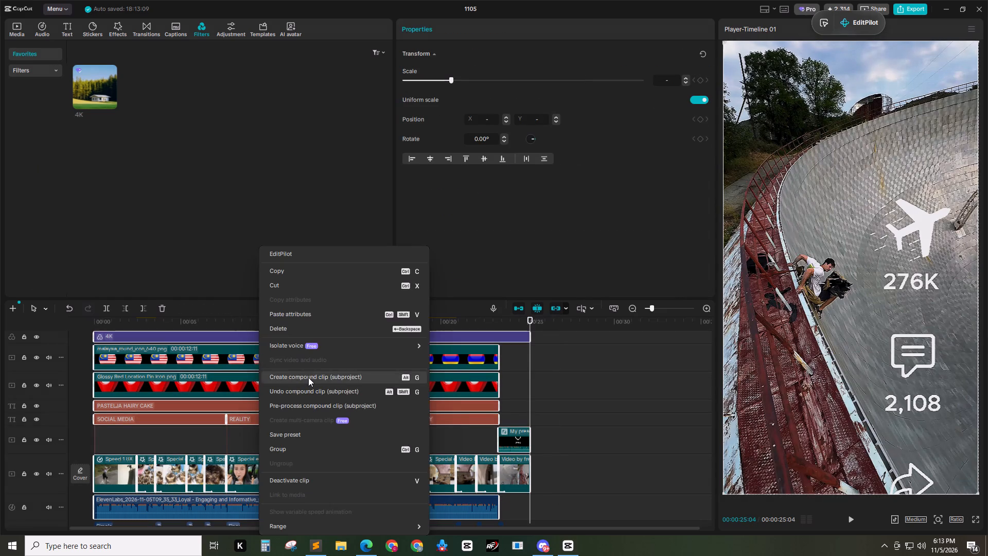
{"action": "left_click", "coordinate": [308, 377]}
Generate English auto captions with no bilingual captions for the compound clip.
{"action": "left_click", "coordinate": [168, 27]}
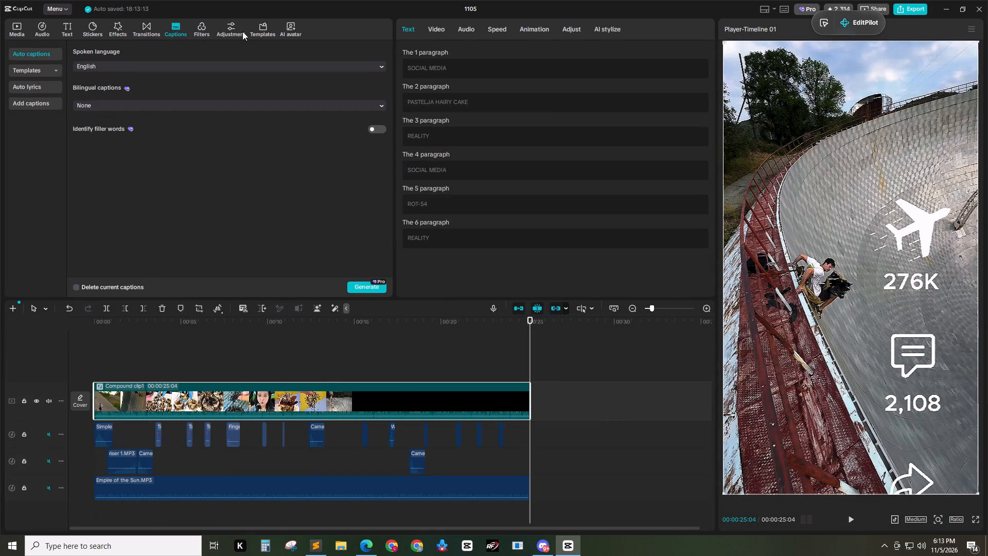
{"action": "left_click", "coordinate": [368, 283]}
In Sublime Text's YTA 2ND CHANNEL SCRIPTS! file, copy the separator and heading below the last script, renumbering it VID 33 Script Dags.
{"action": "left_click", "coordinate": [368, 545]}
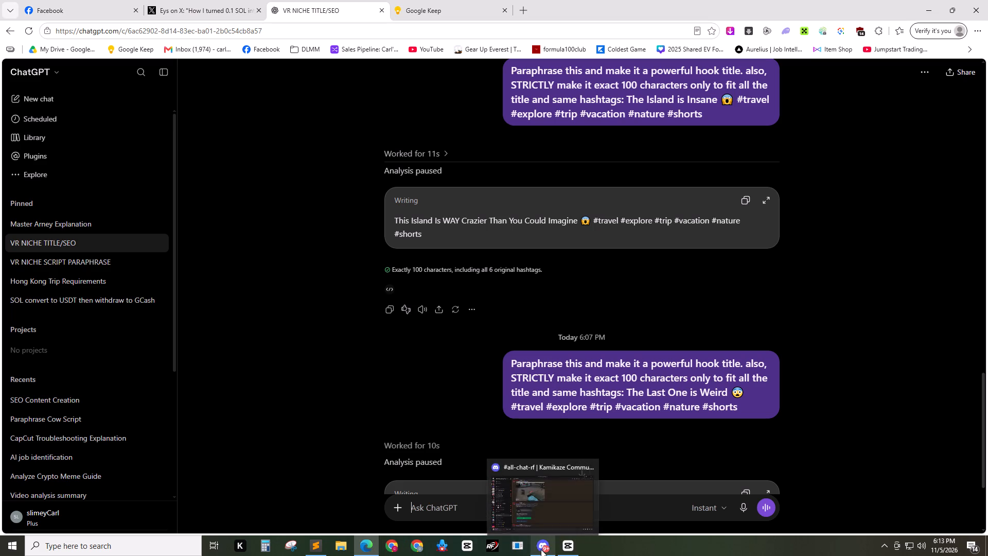
{"action": "left_click", "coordinate": [322, 544]}
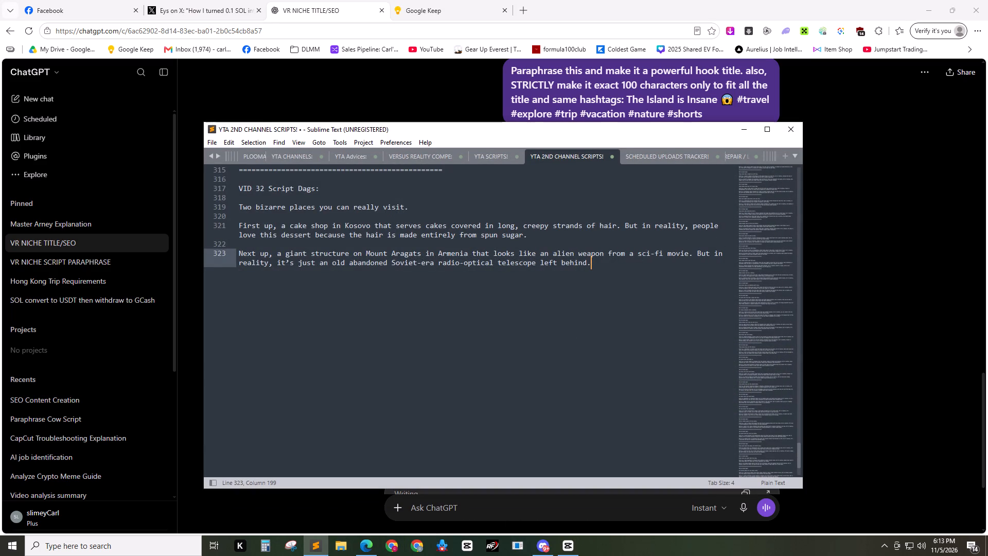
{"action": "left_click_drag", "start_coordinate": [322, 189], "coordinate": [229, 167]}
{"action": "key", "text": "ctrl+c"}
{"action": "key", "text": "ctrl+c"}
{"action": "left_click", "coordinate": [611, 262]}
{"action": "key", "text": "Return"}
{"action": "key", "text": "Return"}
{"action": "key", "text": "ctrl+v"}
{"action": "left_click", "coordinate": [263, 300]}
{"action": "key", "text": "BackSpace"}
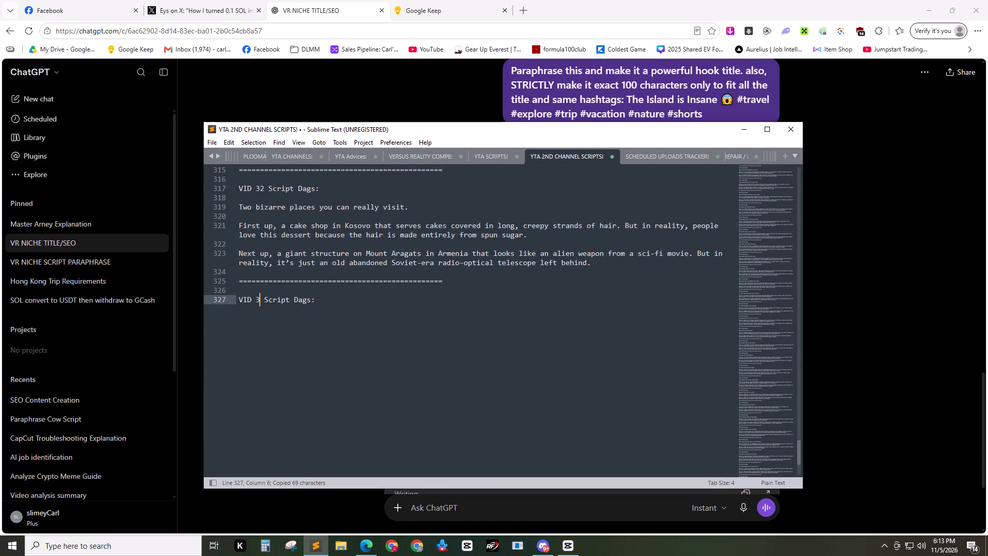
{"action": "key", "text": "3"}
{"action": "left_click", "coordinate": [355, 302]}
{"action": "key", "text": "Return"}
{"action": "key", "text": "Return"}
{"action": "scroll", "coordinate": [365, 314], "scroll_direction": "down", "scroll_amount": 3}
{"action": "scroll", "coordinate": [433, 330], "scroll_direction": "down", "scroll_amount": 1}
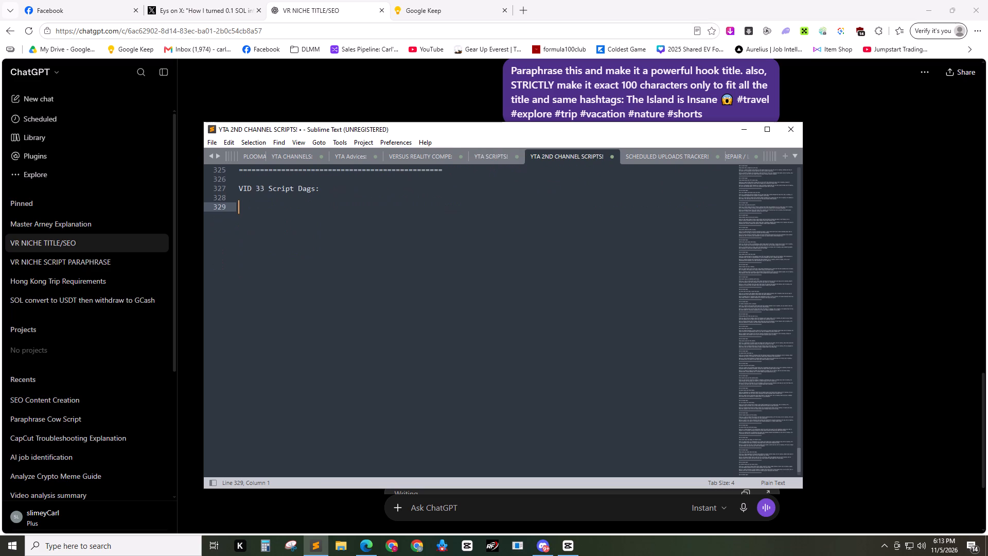
Review the latest scripts in YTA SCRIPTS! and the newest hook title in the ChatGPT VR NICHE TITLE/SEO chat.
{"action": "left_click", "coordinate": [481, 155]}
{"action": "left_click", "coordinate": [496, 277]}
{"action": "left_click", "coordinate": [572, 264]}
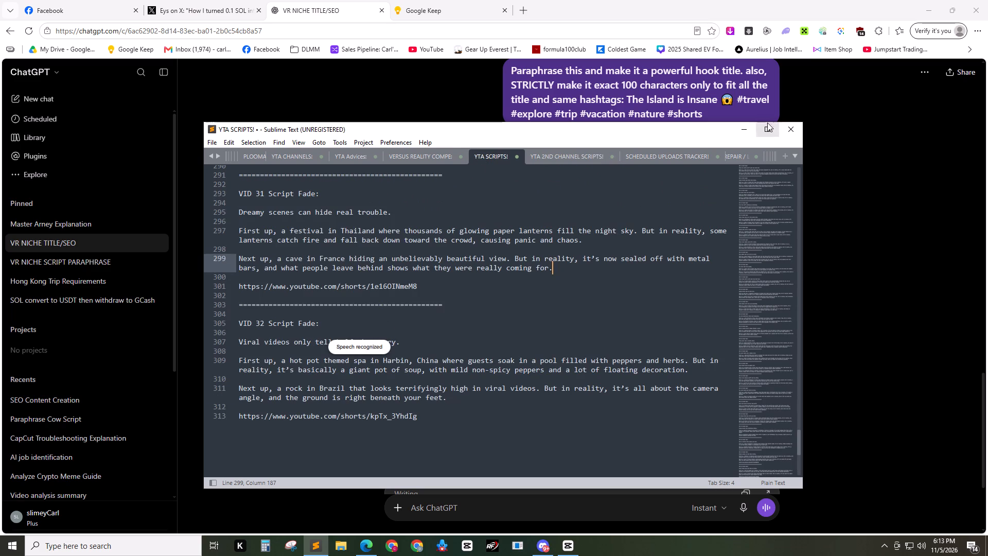
{"action": "left_click", "coordinate": [743, 130]}
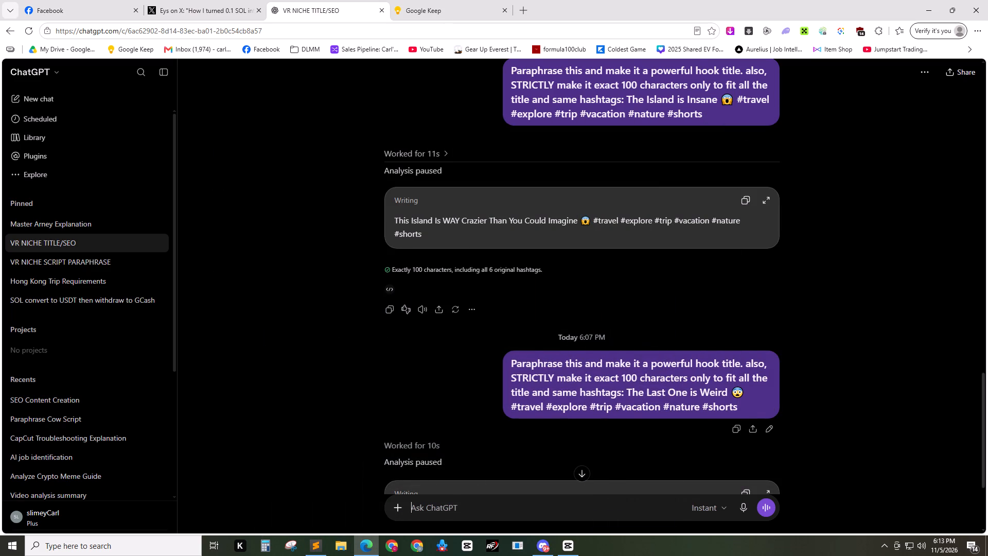
{"action": "scroll", "coordinate": [492, 383], "scroll_direction": "down", "scroll_amount": 4}
Back in CapCut, apply the first favorite text template, with bold white lettering, to all captions.
{"action": "left_click", "coordinate": [572, 545]}
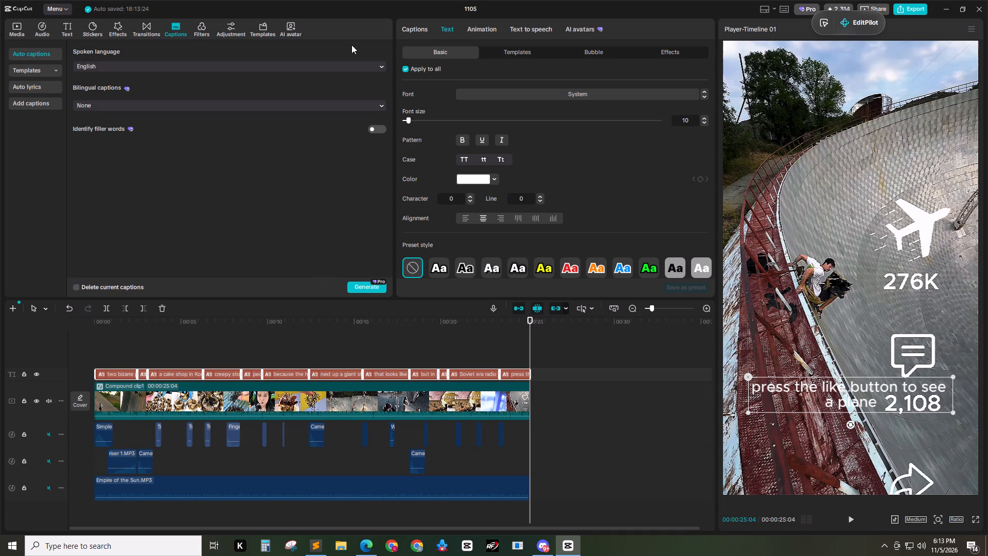
{"action": "left_click", "coordinate": [535, 54]}
{"action": "left_click", "coordinate": [518, 92]}
{"action": "left_click", "coordinate": [426, 152]}
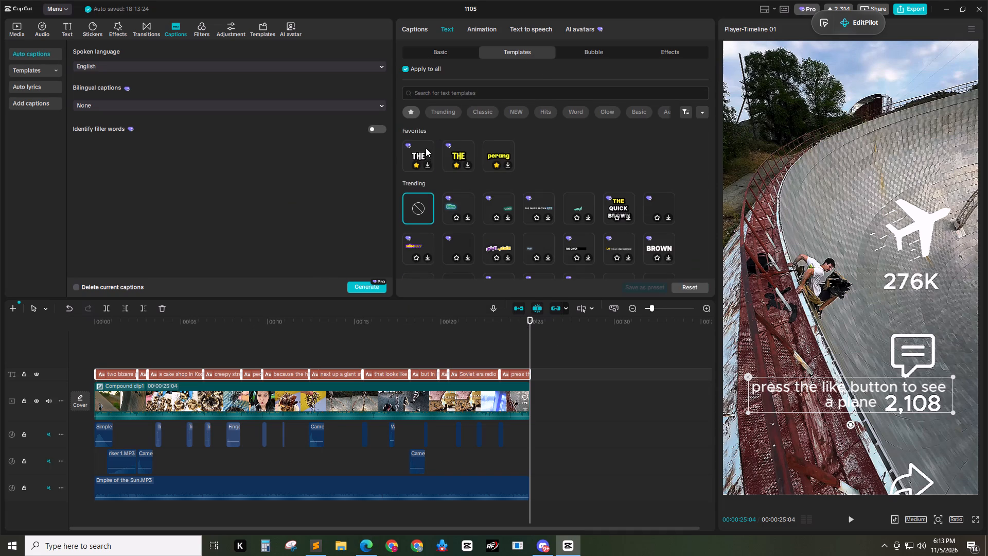
Change the font of all captions to Komika Title - Axis.
{"action": "left_click", "coordinate": [468, 51]}
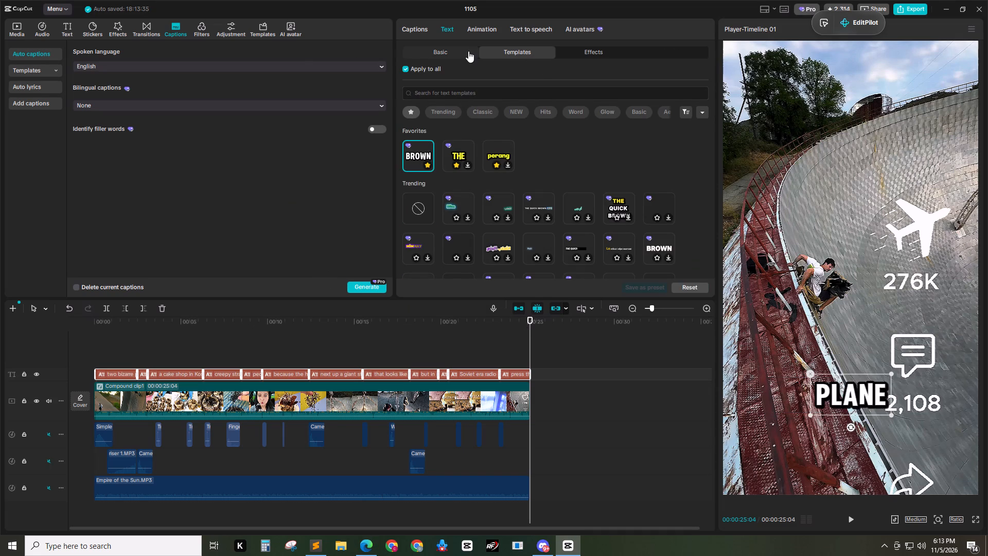
{"action": "left_click", "coordinate": [546, 97]}
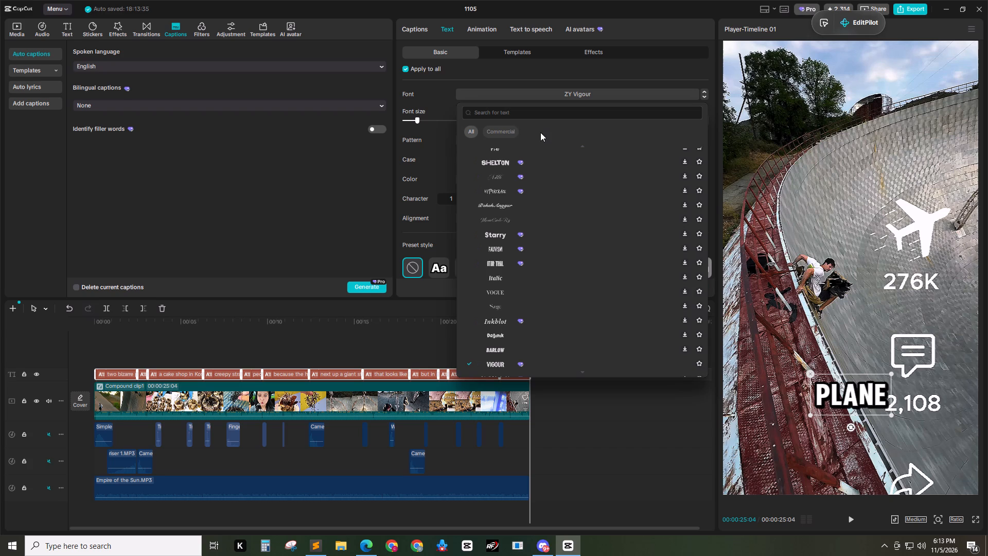
{"action": "left_click", "coordinate": [539, 119]}
{"action": "left_click", "coordinate": [539, 114]}
{"action": "type", "text": "ko"}
{"action": "key", "text": "Return"}
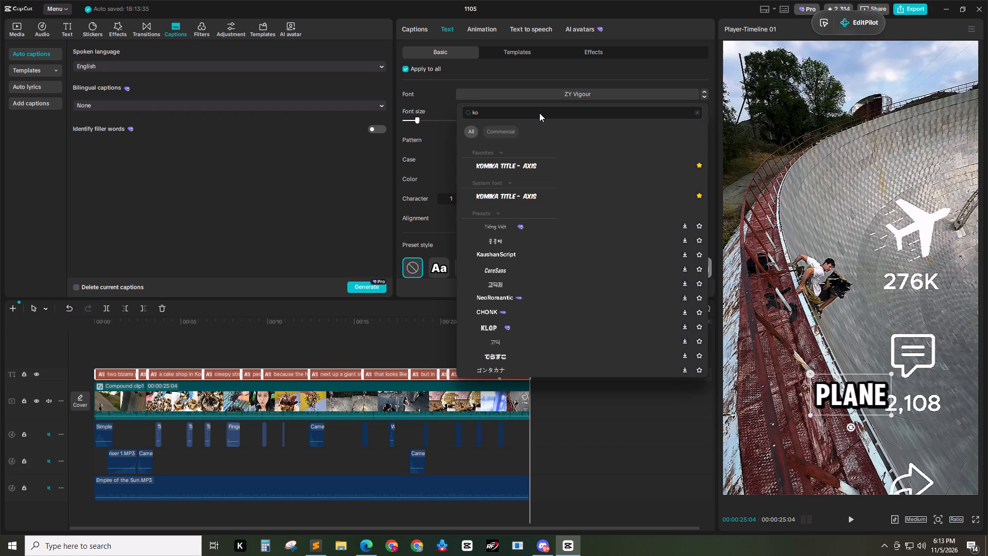
{"action": "left_click", "coordinate": [542, 167]}
Set the captions' font size to 13 and apply the white preset style with a black outline.
{"action": "left_click_drag", "start_coordinate": [693, 117], "coordinate": [649, 120]}
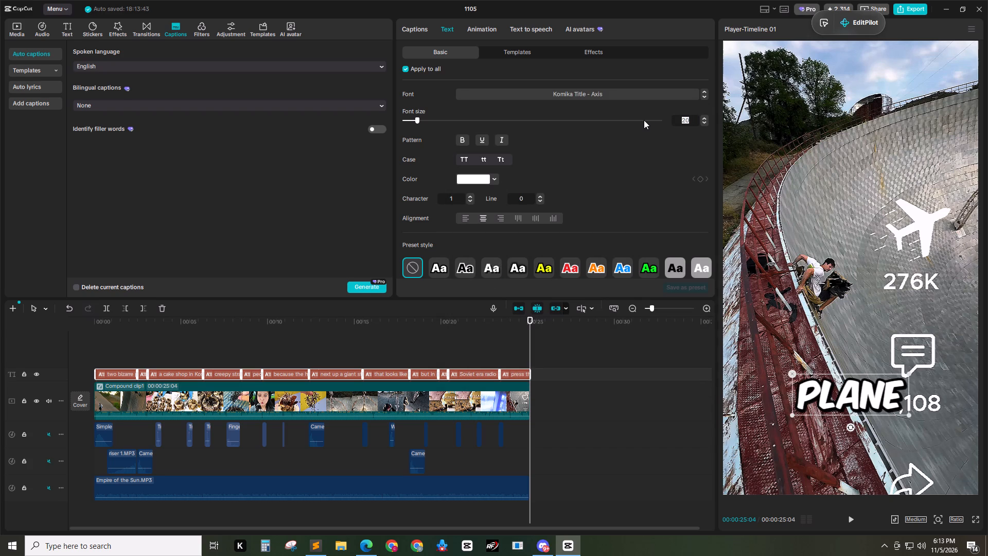
{"action": "type", "text": "13"}
{"action": "key", "text": "Return"}
{"action": "left_click", "coordinate": [440, 269]}
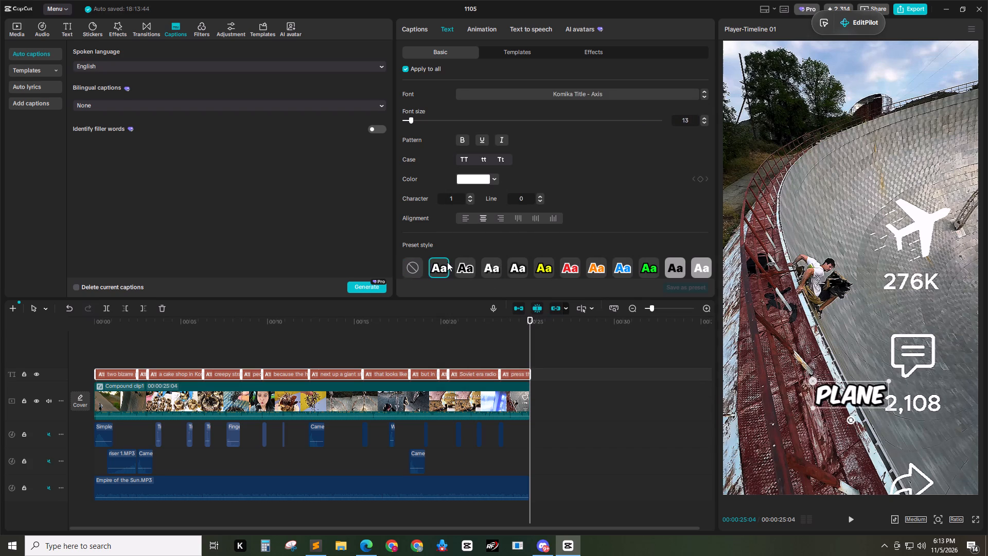
Set the captions' Y position to -460.
{"action": "scroll", "coordinate": [538, 208], "scroll_direction": "down", "scroll_amount": 4}
{"action": "left_click", "coordinate": [537, 201]}
{"action": "key", "text": "BackSpace"}
{"action": "key", "text": "BackSpace"}
{"action": "key", "text": "BackSpace"}
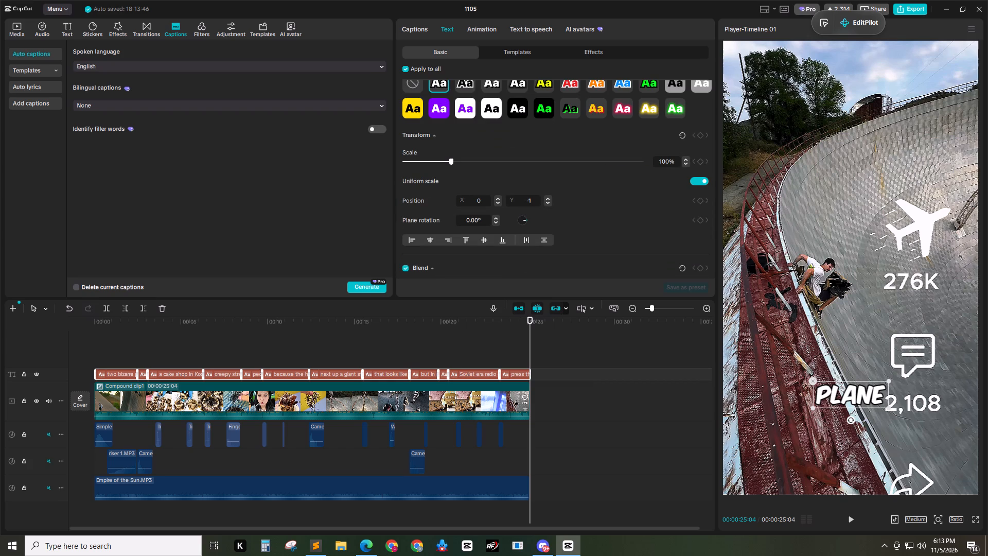
{"action": "key", "text": "BackSpace"}
{"action": "type", "text": "460"}
{"action": "key", "text": "Return"}
Set the captions' black stroke thickness to 50.
{"action": "scroll", "coordinate": [568, 206], "scroll_direction": "down", "scroll_amount": 2}
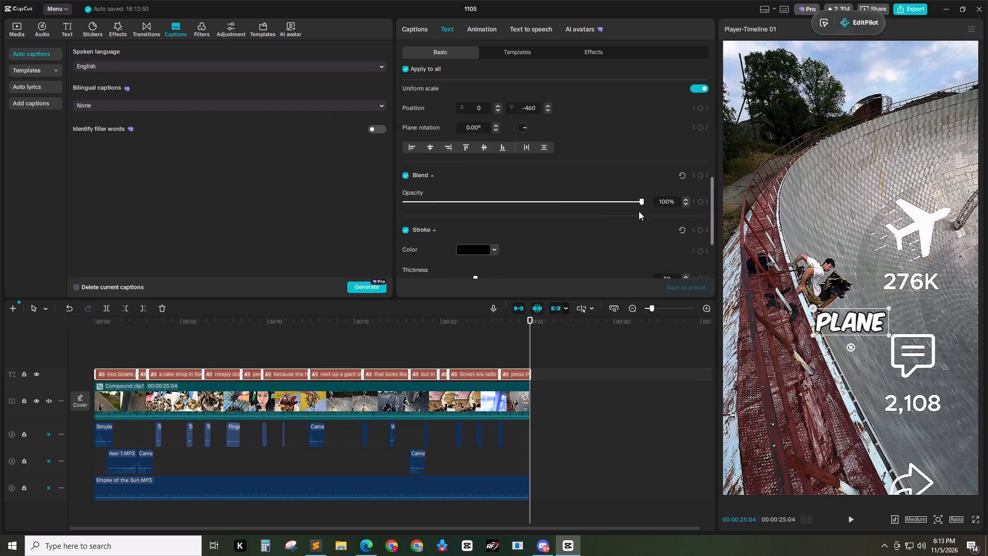
{"action": "scroll", "coordinate": [663, 221], "scroll_direction": "down", "scroll_amount": 1}
{"action": "left_click_drag", "start_coordinate": [667, 234], "coordinate": [607, 240]}
{"action": "key", "text": "5"}
{"action": "key", "text": "Return"}
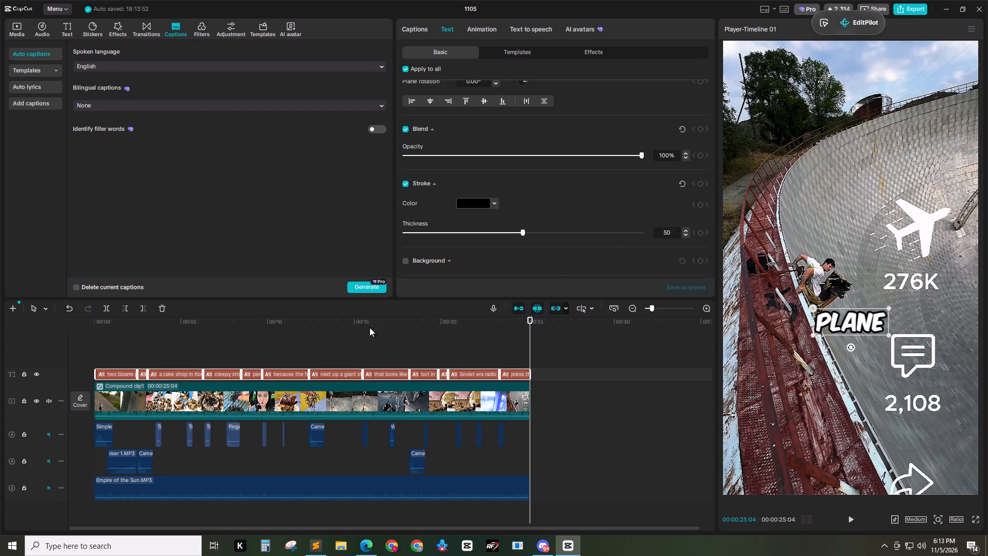
Unmute the music track and both sound-effects tracks.
{"action": "left_click", "coordinate": [50, 485]}
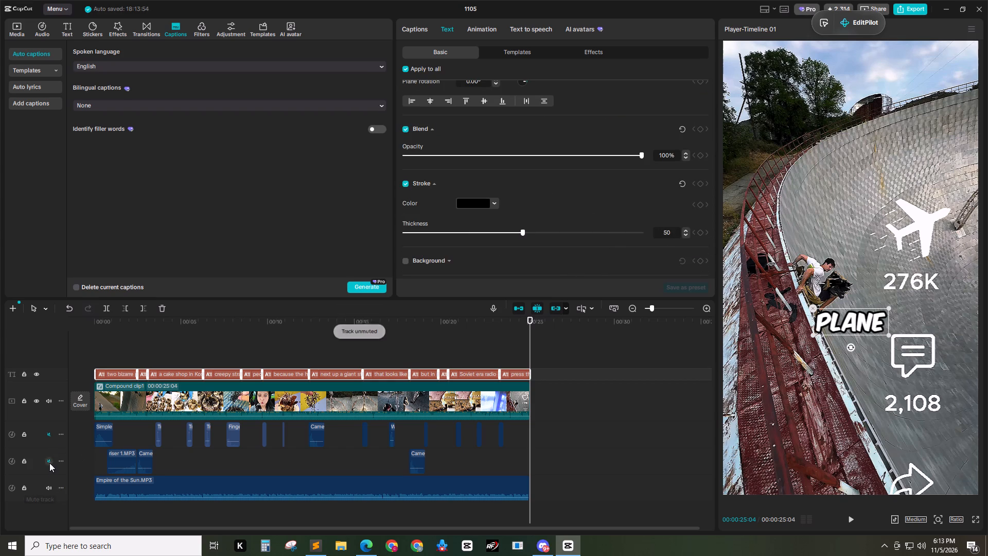
{"action": "left_click", "coordinate": [49, 463]}
{"action": "left_click", "coordinate": [47, 437]}
{"action": "left_click", "coordinate": [116, 339]}
{"action": "left_click", "coordinate": [13, 36]}
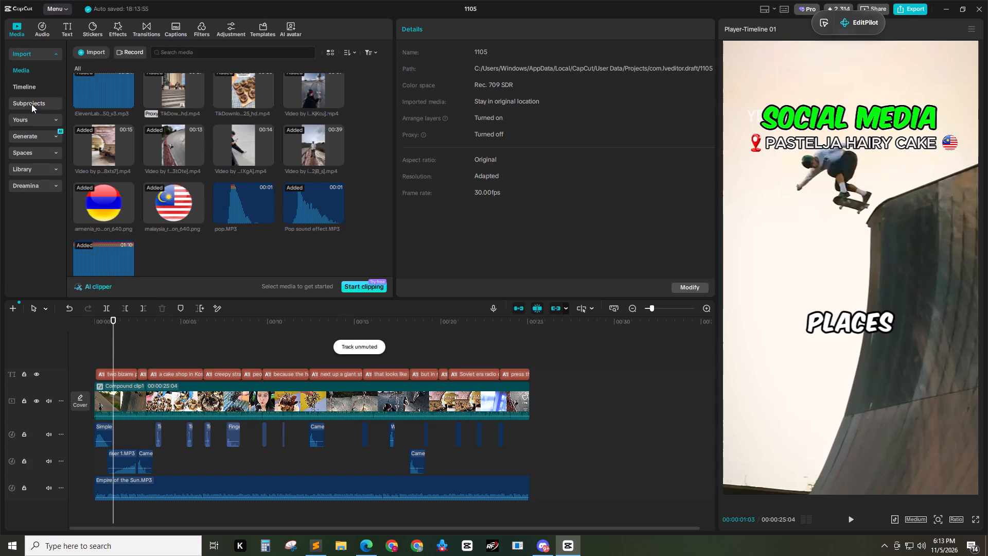
{"action": "double_click", "coordinate": [31, 113]}
{"action": "left_click", "coordinate": [39, 106]}
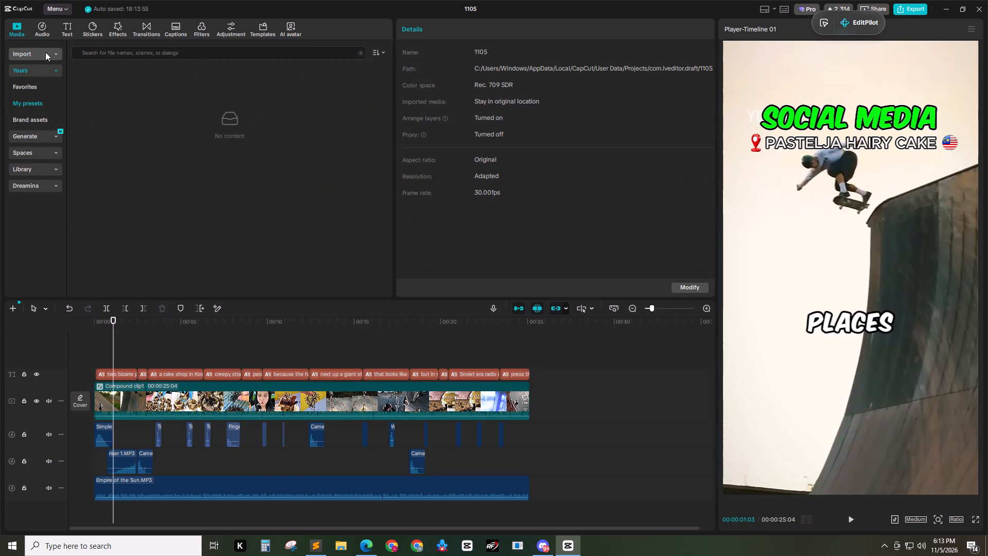
{"action": "left_click", "coordinate": [44, 84]}
{"action": "left_click", "coordinate": [43, 103]}
{"action": "left_click", "coordinate": [37, 47]}
{"action": "left_click", "coordinate": [38, 51]}
{"action": "left_click", "coordinate": [56, 117]}
{"action": "left_click", "coordinate": [45, 83]}
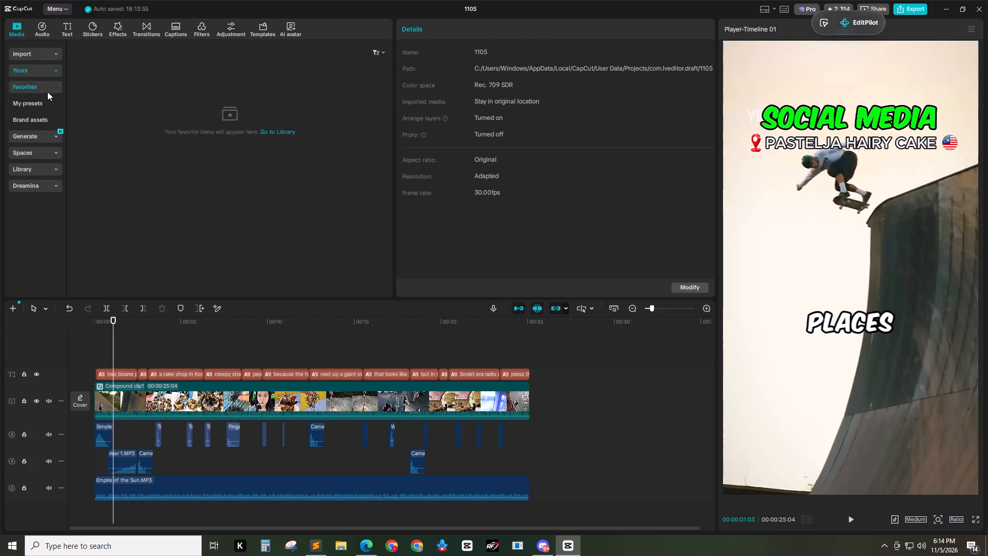
{"action": "left_click", "coordinate": [50, 102]}
{"action": "left_click", "coordinate": [237, 137]}
{"action": "left_click", "coordinate": [42, 49]}
{"action": "left_click", "coordinate": [43, 28]}
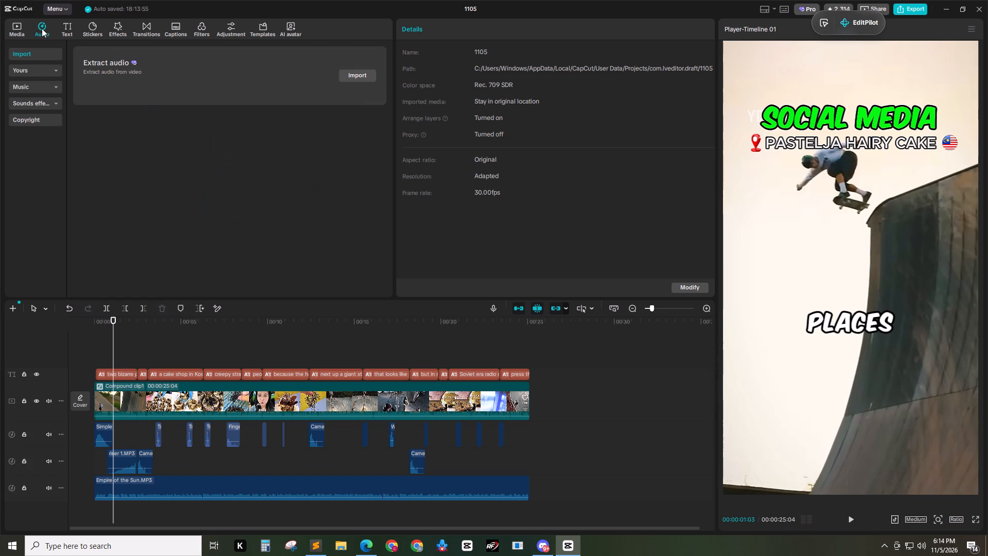
{"action": "left_click", "coordinate": [17, 26]}
{"action": "scroll", "coordinate": [195, 229], "scroll_direction": "up", "scroll_amount": 3}
{"action": "scroll", "coordinate": [196, 236], "scroll_direction": "down", "scroll_amount": 1}
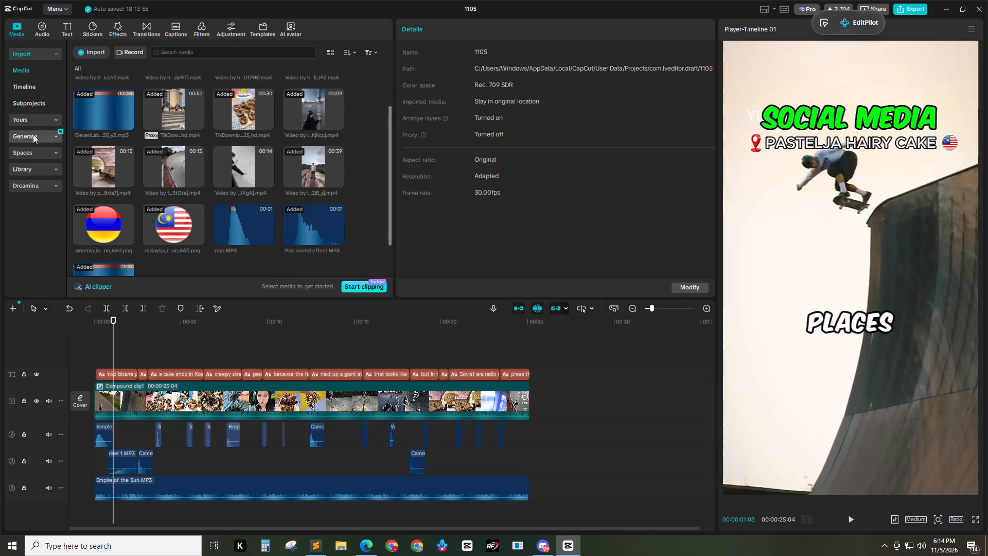
{"action": "left_click", "coordinate": [39, 117]}
{"action": "left_click", "coordinate": [39, 117]}
{"action": "left_click", "coordinate": [39, 107]}
{"action": "double_click", "coordinate": [39, 84]}
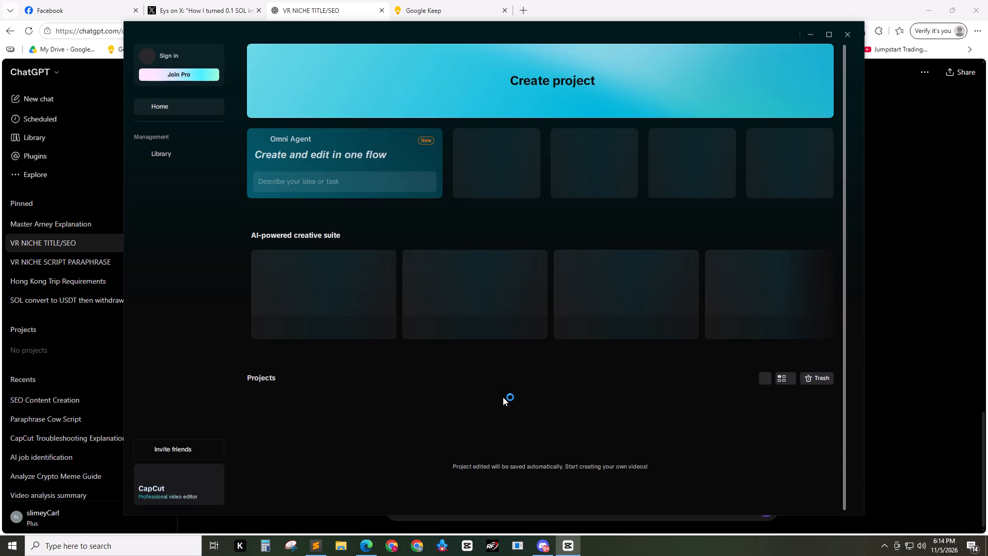
Reopen project 1105 from the saved projects.
{"action": "left_click", "coordinate": [290, 415]}
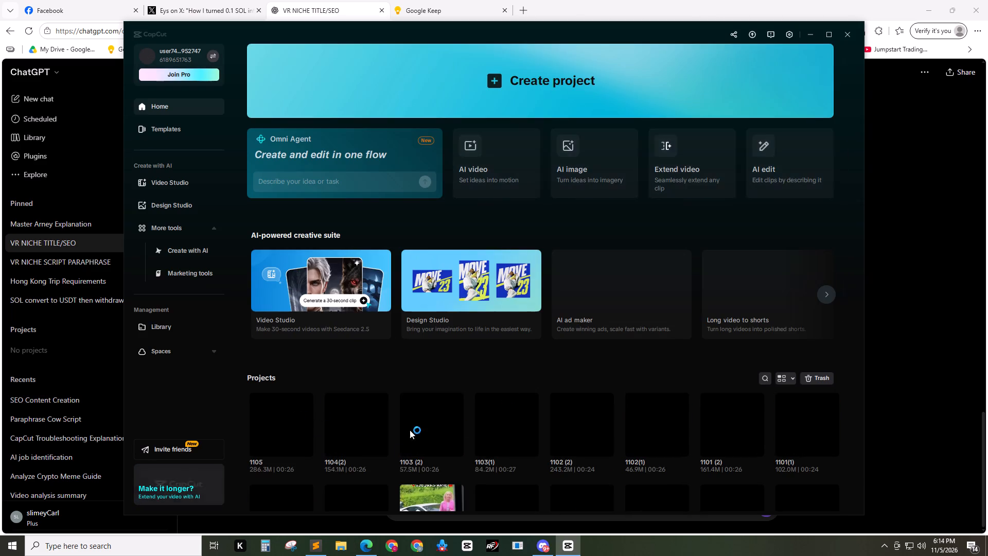
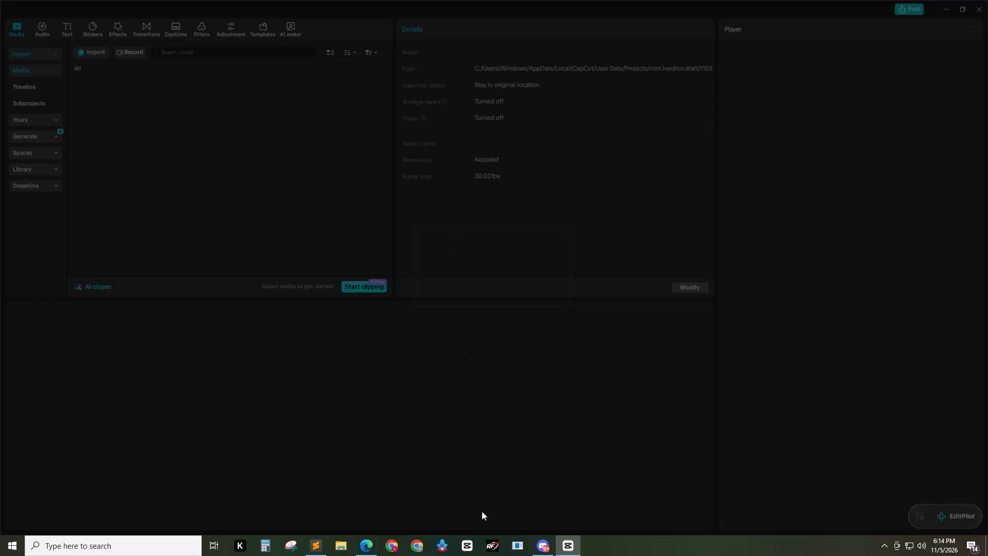
Switch to Microsoft Edge and view the newest story in the Facebook feed.
{"action": "left_click", "coordinate": [368, 542]}
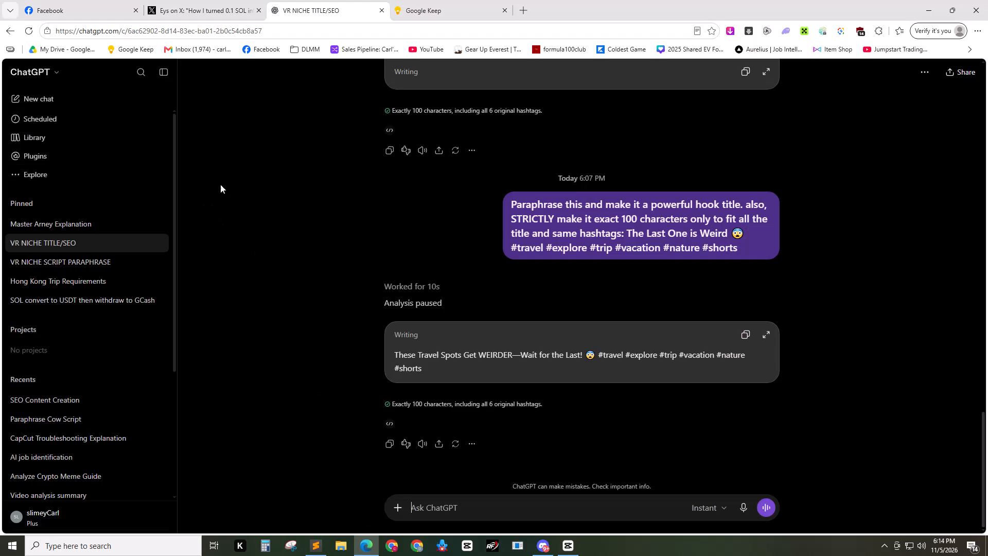
{"action": "left_click", "coordinate": [55, 0]}
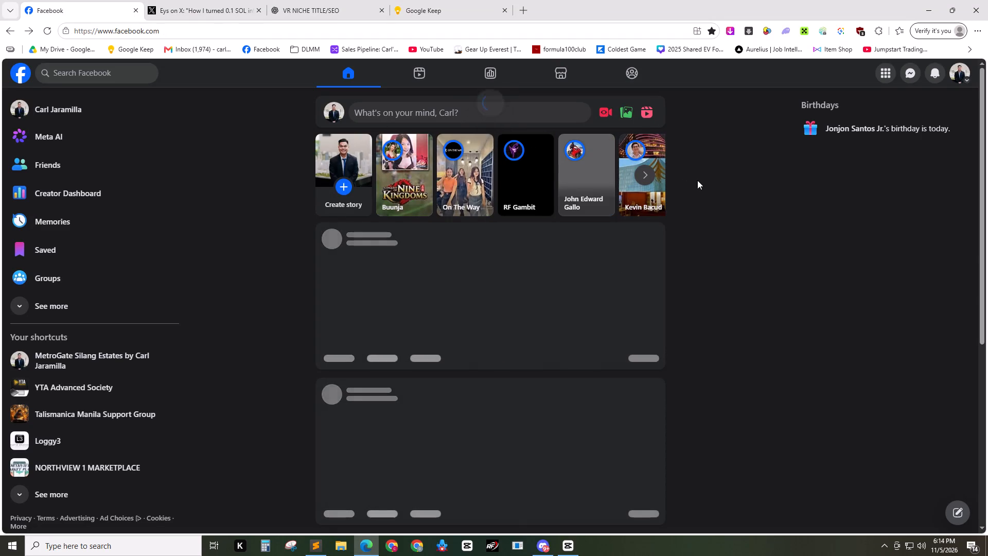
{"action": "left_click", "coordinate": [427, 167]}
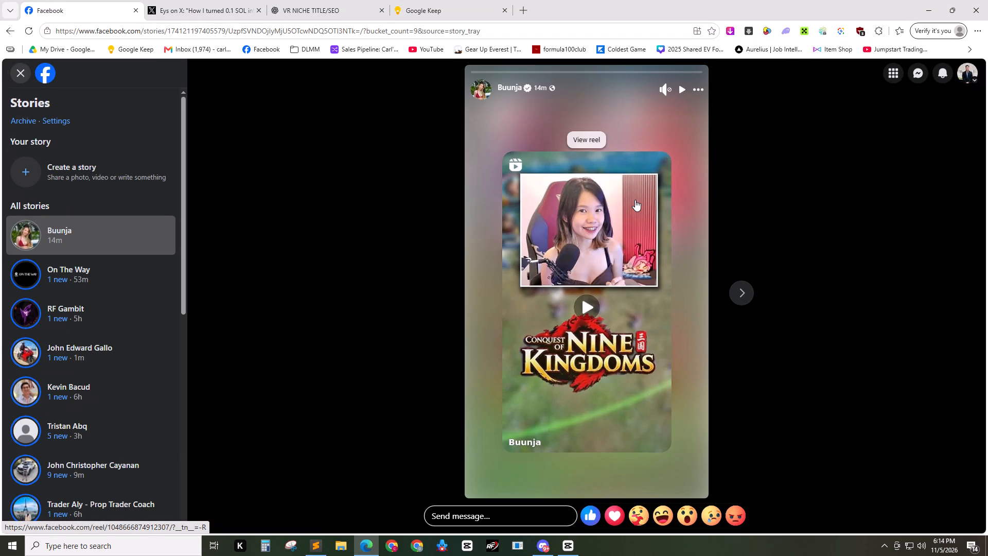
{"action": "left_click", "coordinate": [478, 82]}
Switch back to CapCut and add the Dags Watermark preset from My presets on a track above the captions, starting at 00:00.
{"action": "left_click", "coordinate": [568, 550]}
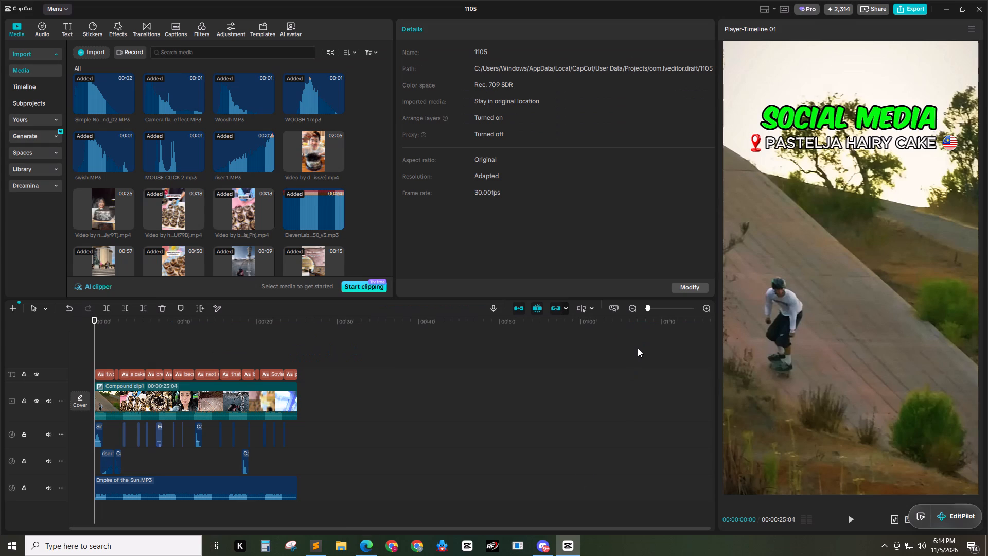
{"action": "left_click", "coordinate": [47, 123]}
{"action": "left_click", "coordinate": [39, 106]}
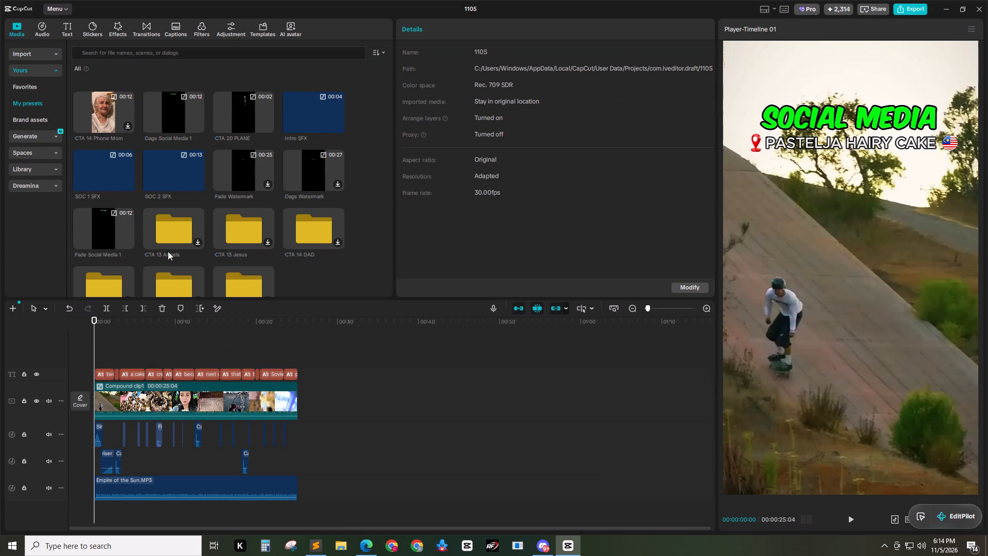
{"action": "left_click", "coordinate": [334, 182]}
{"action": "scroll", "coordinate": [145, 357], "scroll_direction": "up", "scroll_amount": 2}
{"action": "left_click", "coordinate": [338, 184]}
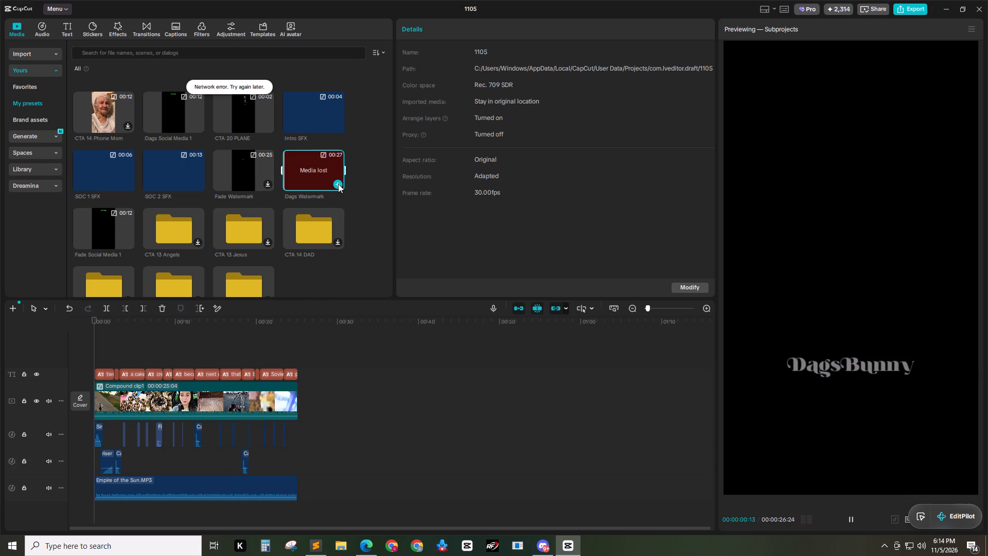
{"action": "left_click_drag", "start_coordinate": [165, 404], "coordinate": [148, 350]}
Move the playhead to the end of the main compound clip at 00:00:25:04.
{"action": "left_click_drag", "start_coordinate": [314, 327], "coordinate": [297, 326]}
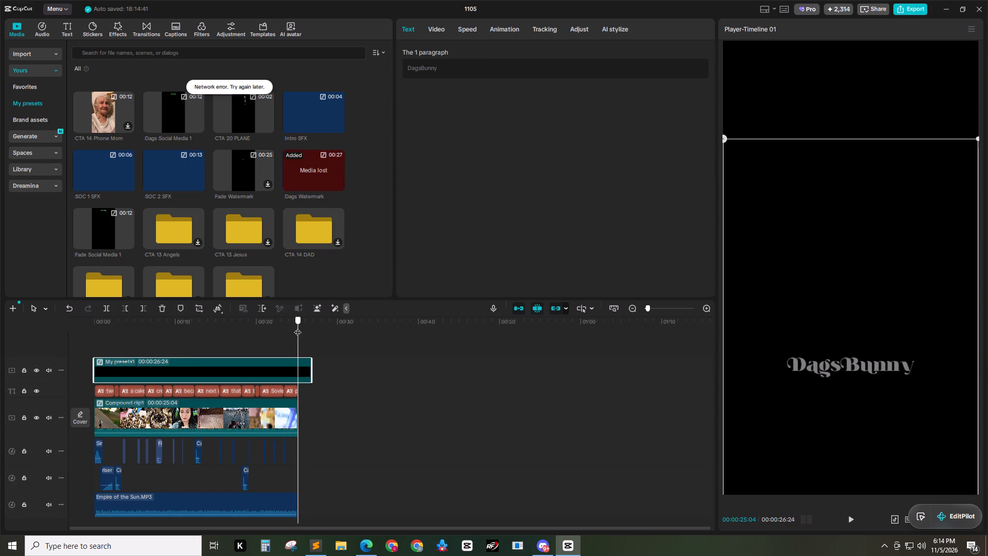
Trim the end of the DagsBunny watermark overlay to the playhead at 00:00:25:04, matching the video's end.
{"action": "key", "text": "w"}
Play the opening sections of the main timeline to review the titles, captions and watermark.
{"action": "left_click_drag", "start_coordinate": [297, 327], "coordinate": [52, 344]}
{"action": "key", "text": "space"}
{"action": "left_click", "coordinate": [405, 393]}
{"action": "left_click_drag", "start_coordinate": [134, 325], "coordinate": [22, 329]}
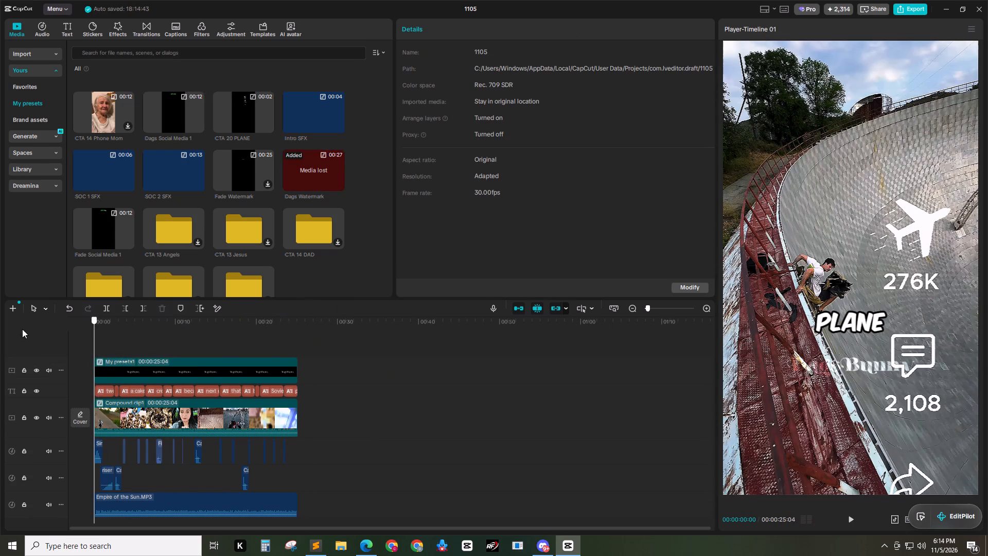
{"action": "left_click_drag", "start_coordinate": [22, 329], "coordinate": [26, 328]}
{"action": "key", "text": "space"}
{"action": "left_click", "coordinate": [136, 350]}
{"action": "left_click_drag", "start_coordinate": [126, 333], "coordinate": [21, 333]}
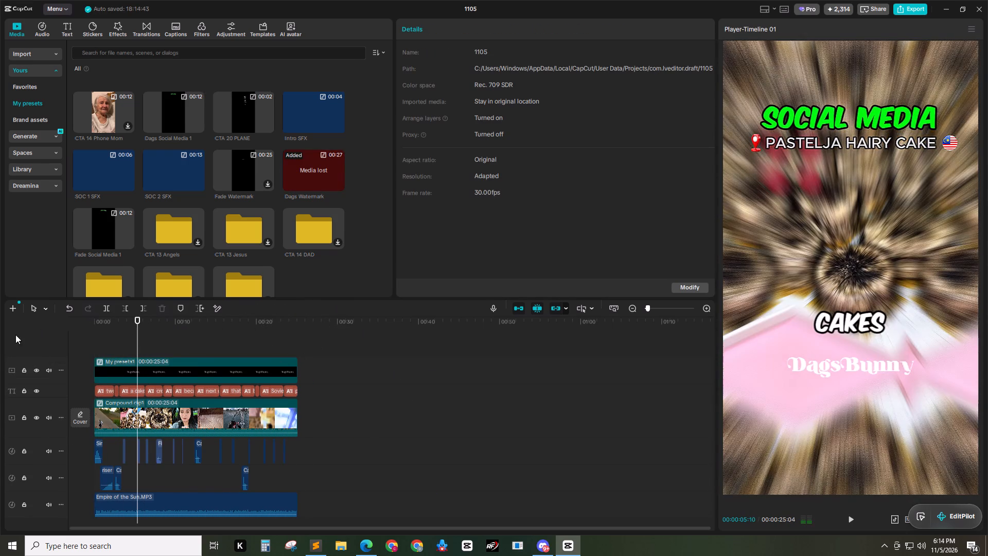
{"action": "left_click_drag", "start_coordinate": [110, 326], "coordinate": [63, 326]}
{"action": "key", "text": "space"}
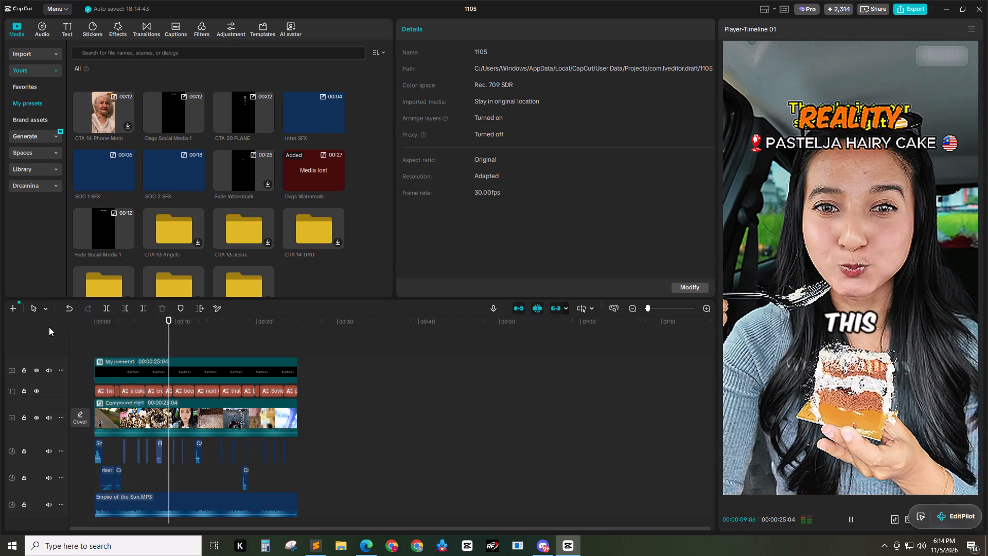
{"action": "key", "text": "space"}
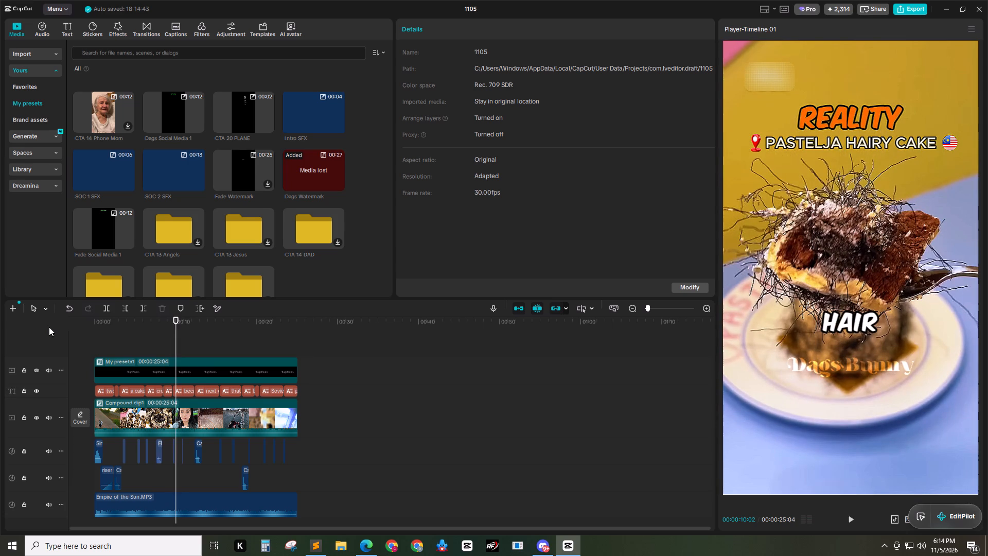
Inside Compound clip1, trim the starts of the 4K filter, Malaysia flag, location pin, PASTELJA HAIRY CAKE and first SOCIAL MEDIA titles to 00:00:02:14.
{"action": "double_click", "coordinate": [115, 412]}
{"action": "scroll", "coordinate": [147, 399], "scroll_direction": "up", "scroll_amount": 3, "text": "ctrl"}
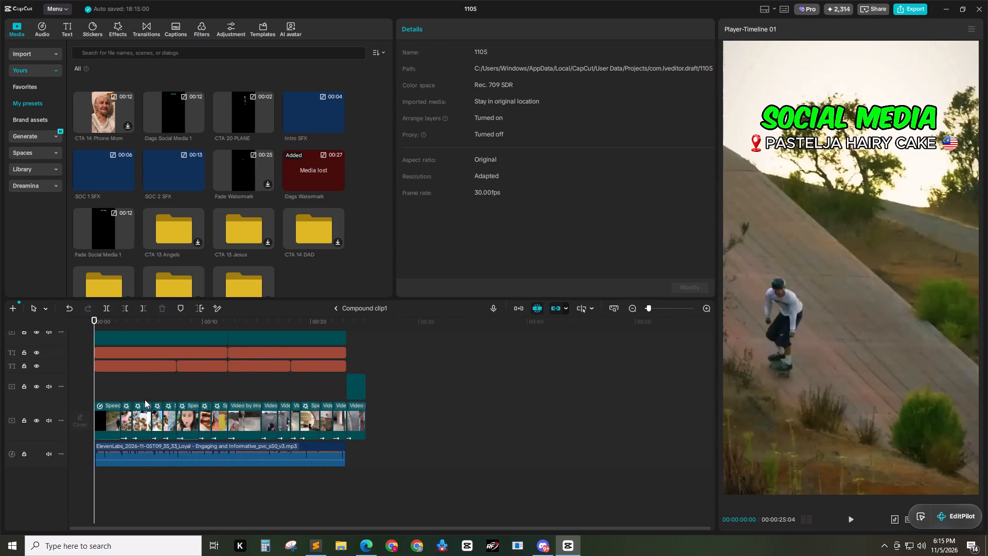
{"action": "scroll", "coordinate": [141, 402], "scroll_direction": "up", "scroll_amount": 3, "text": "ctrl"}
{"action": "scroll", "coordinate": [141, 402], "scroll_direction": "down", "scroll_amount": 1, "text": "ctrl"}
{"action": "scroll", "coordinate": [141, 402], "scroll_direction": "up", "scroll_amount": 4, "text": "ctrl"}
{"action": "scroll", "coordinate": [141, 388], "scroll_direction": "up", "scroll_amount": 4}
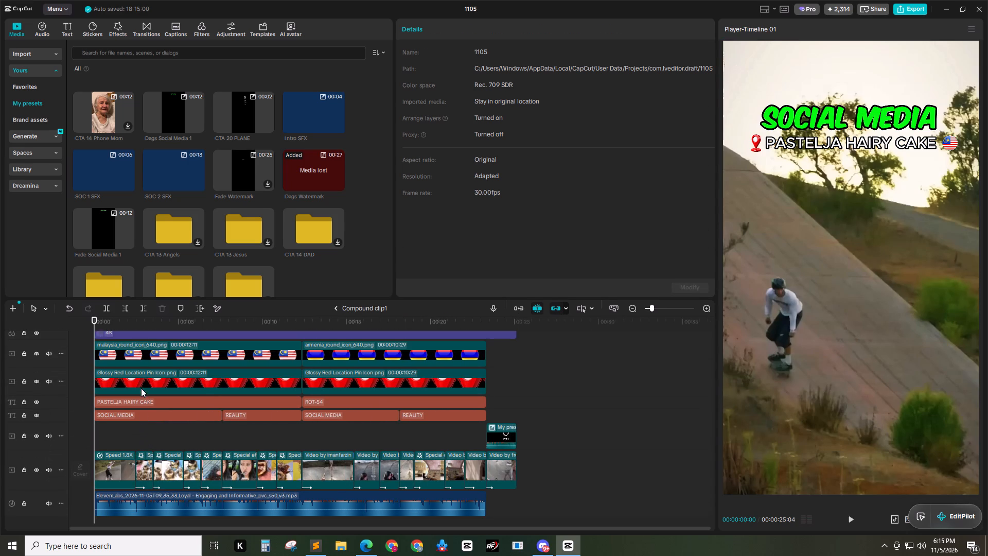
{"action": "scroll", "coordinate": [137, 354], "scroll_direction": "up", "scroll_amount": 1}
{"action": "scroll", "coordinate": [137, 355], "scroll_direction": "down", "scroll_amount": 1}
{"action": "scroll", "coordinate": [137, 355], "scroll_direction": "up", "scroll_amount": 1}
{"action": "left_click_drag", "start_coordinate": [136, 334], "coordinate": [140, 397]}
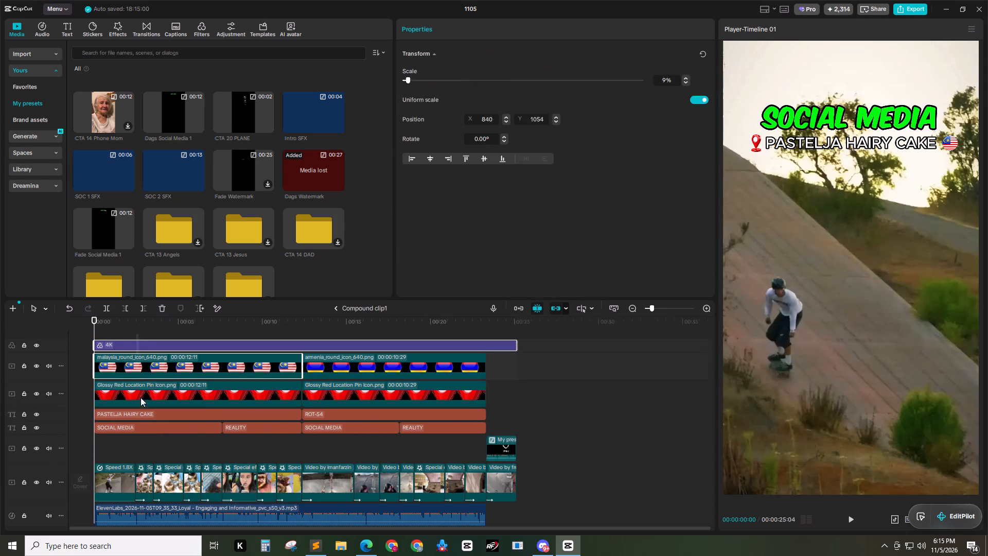
{"action": "left_click_drag", "start_coordinate": [140, 397], "coordinate": [138, 432]}
{"action": "left_click_drag", "start_coordinate": [109, 322], "coordinate": [125, 326]}
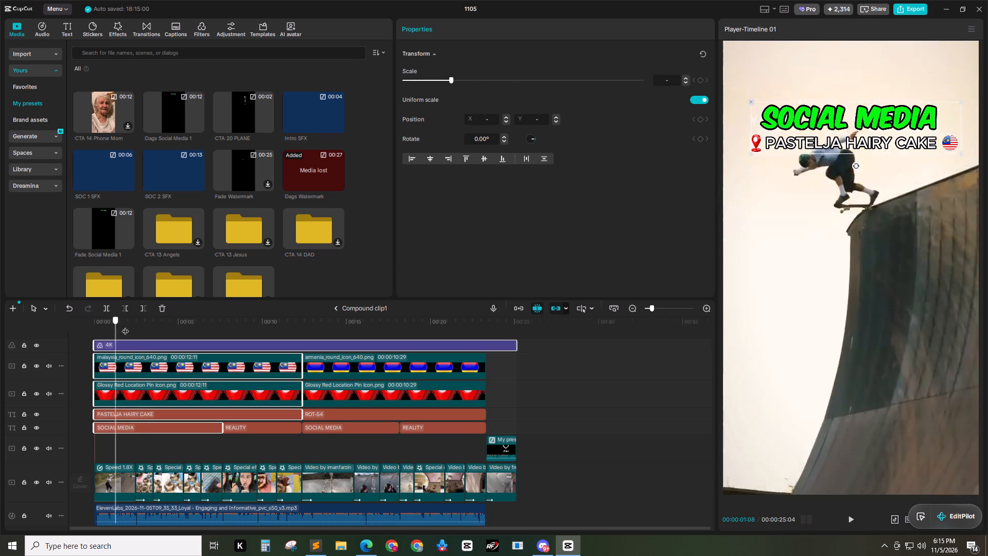
{"action": "left_click_drag", "start_coordinate": [125, 326], "coordinate": [134, 330]}
{"action": "key", "text": "q"}
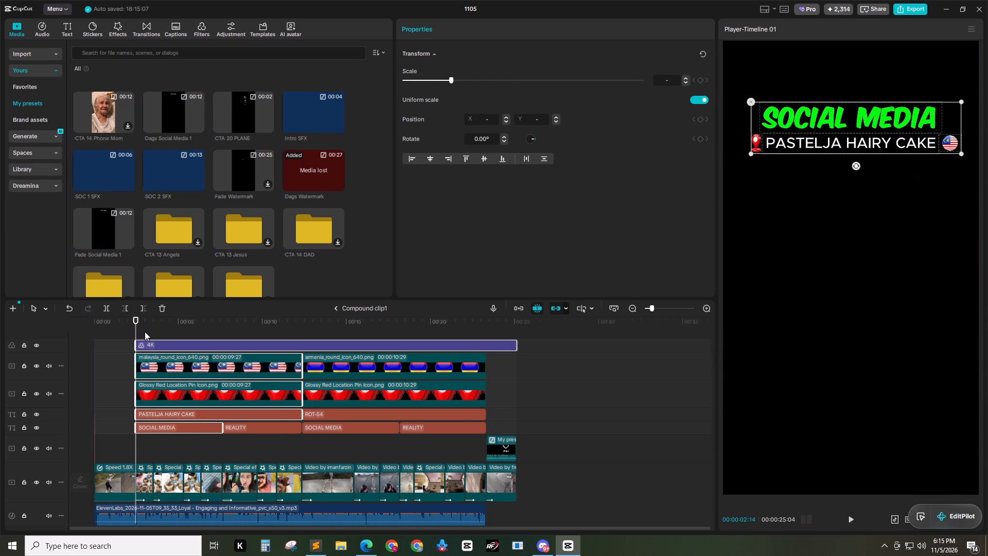
{"action": "left_click", "coordinate": [145, 332]}
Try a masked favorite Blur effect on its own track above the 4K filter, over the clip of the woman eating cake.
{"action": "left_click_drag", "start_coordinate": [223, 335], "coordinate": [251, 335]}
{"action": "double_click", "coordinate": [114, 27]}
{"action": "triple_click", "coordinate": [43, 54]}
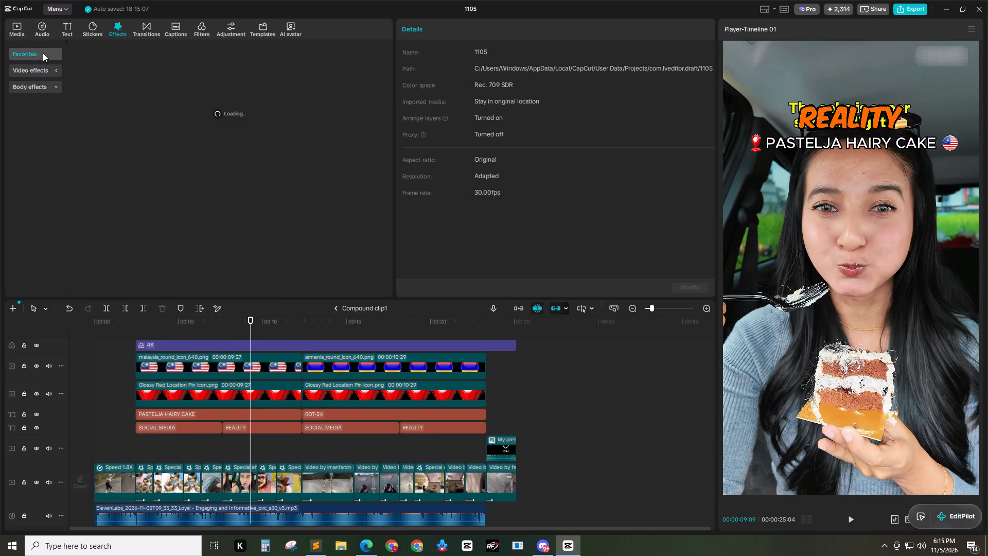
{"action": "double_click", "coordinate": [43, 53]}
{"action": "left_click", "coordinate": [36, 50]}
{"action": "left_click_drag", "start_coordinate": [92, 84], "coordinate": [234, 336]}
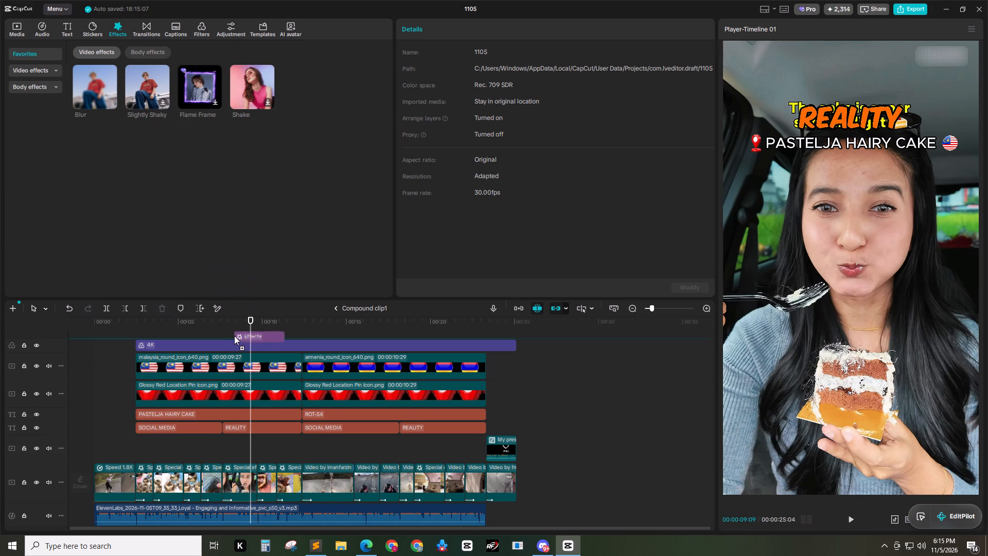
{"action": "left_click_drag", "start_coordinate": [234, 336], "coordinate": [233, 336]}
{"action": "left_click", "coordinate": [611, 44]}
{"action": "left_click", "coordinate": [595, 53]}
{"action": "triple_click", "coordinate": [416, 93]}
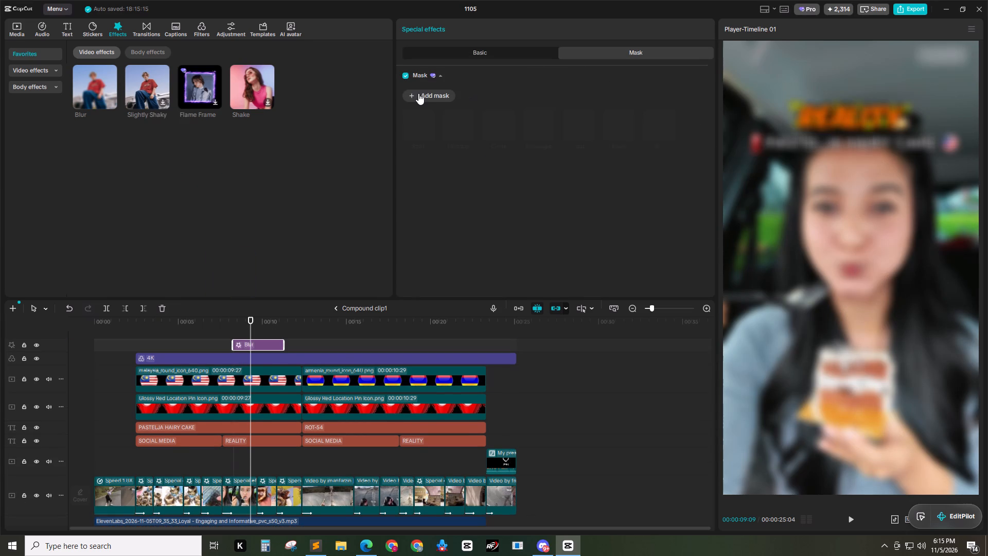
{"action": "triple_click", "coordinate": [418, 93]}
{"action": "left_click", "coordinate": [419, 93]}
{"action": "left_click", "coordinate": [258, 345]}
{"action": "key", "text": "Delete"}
Apply the Blur effect directly to the clip of the woman eating cake and give it a rectangle mask with round corners of 50.
{"action": "left_click_drag", "start_coordinate": [87, 78], "coordinate": [234, 470]}
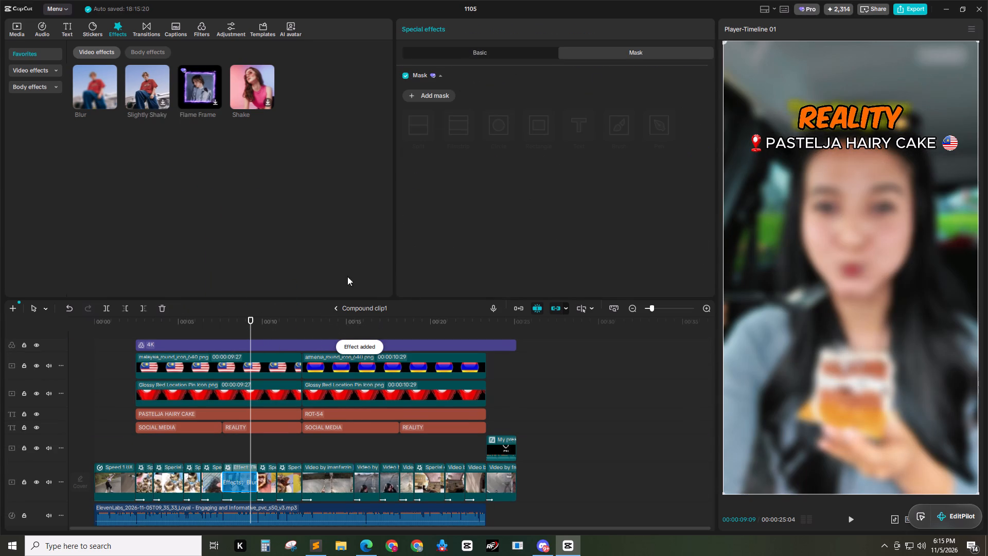
{"action": "left_click", "coordinate": [244, 323]}
{"action": "double_click", "coordinate": [429, 90]}
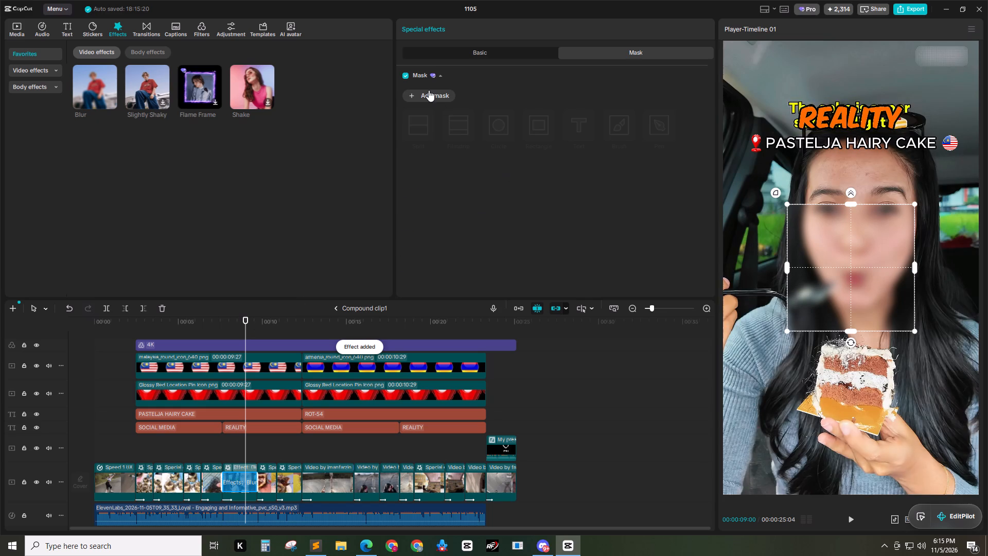
{"action": "left_click", "coordinate": [666, 282]}
{"action": "key", "text": "5"}
{"action": "key", "text": "Return"}
Increase the strength of the Blur effect on the cake-eating clip.
{"action": "left_click", "coordinate": [475, 54]}
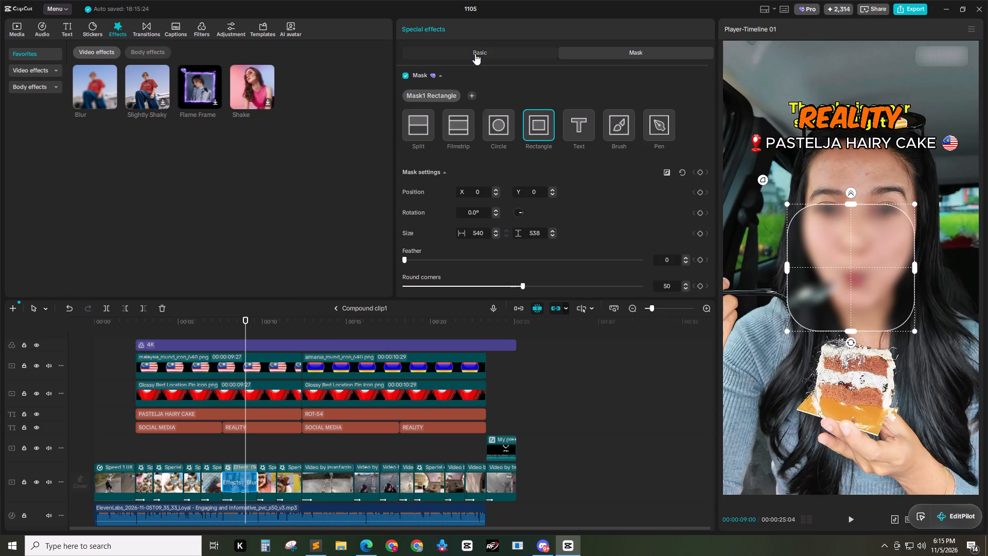
{"action": "left_click_drag", "start_coordinate": [533, 117], "coordinate": [768, 117]}
{"action": "left_click", "coordinate": [654, 42]}
{"action": "left_click", "coordinate": [649, 52]}
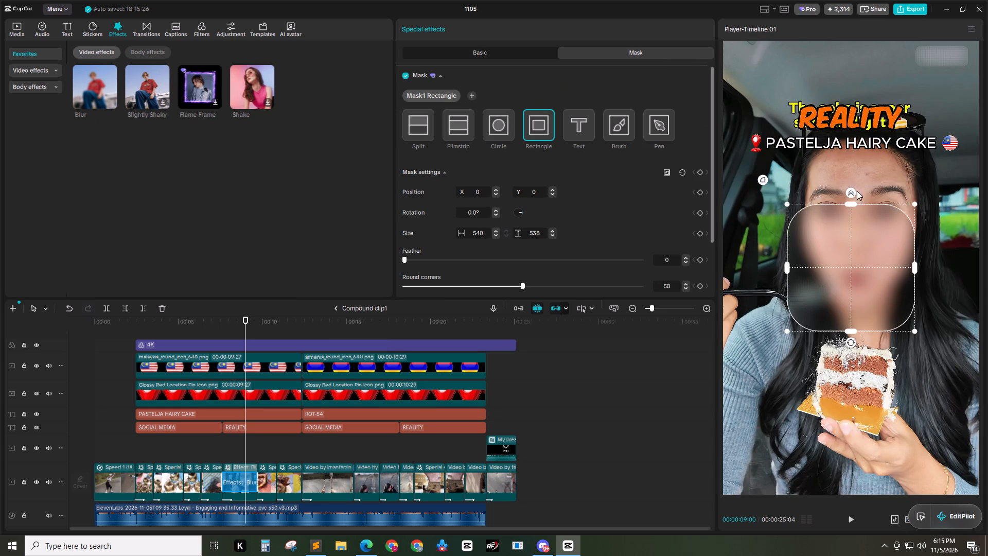
Fit the blur mask over the clip's yellow caption at X 0, Y 644, sized 562 by 137, hiding the titles meanwhile and restoring them.
{"action": "left_click_drag", "start_coordinate": [853, 205], "coordinate": [854, 256]}
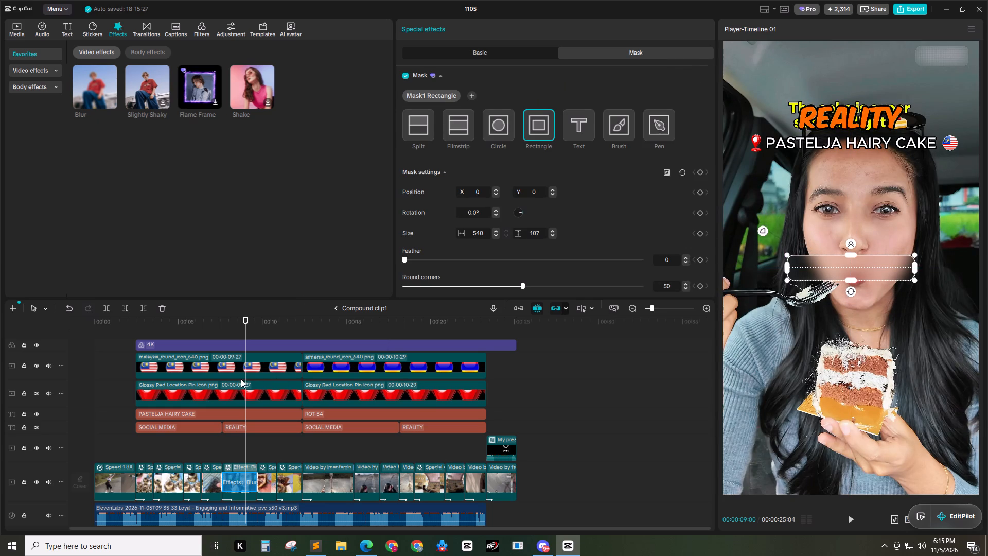
{"action": "left_click_drag", "start_coordinate": [175, 444], "coordinate": [238, 372]}
{"action": "key", "text": "v"}
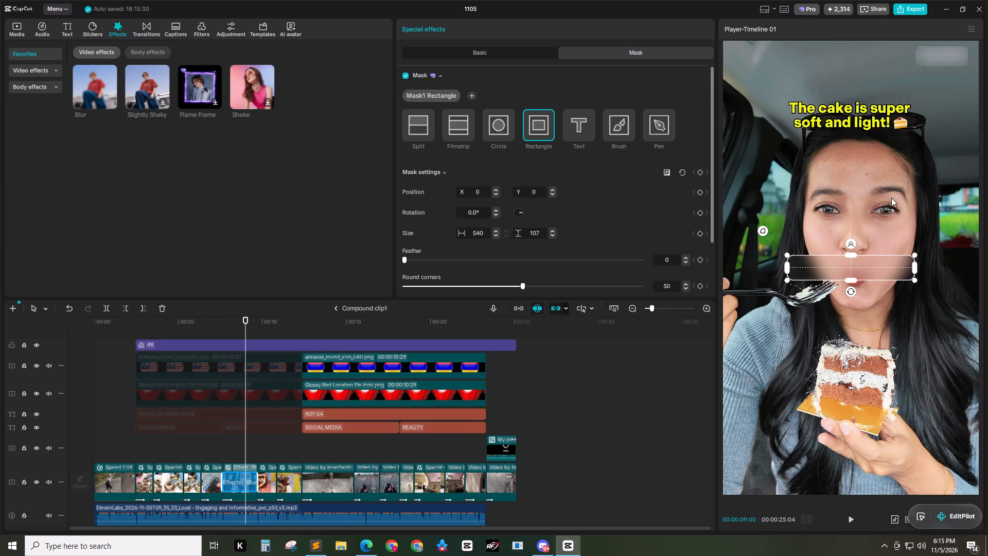
{"action": "left_click_drag", "start_coordinate": [862, 264], "coordinate": [860, 112]}
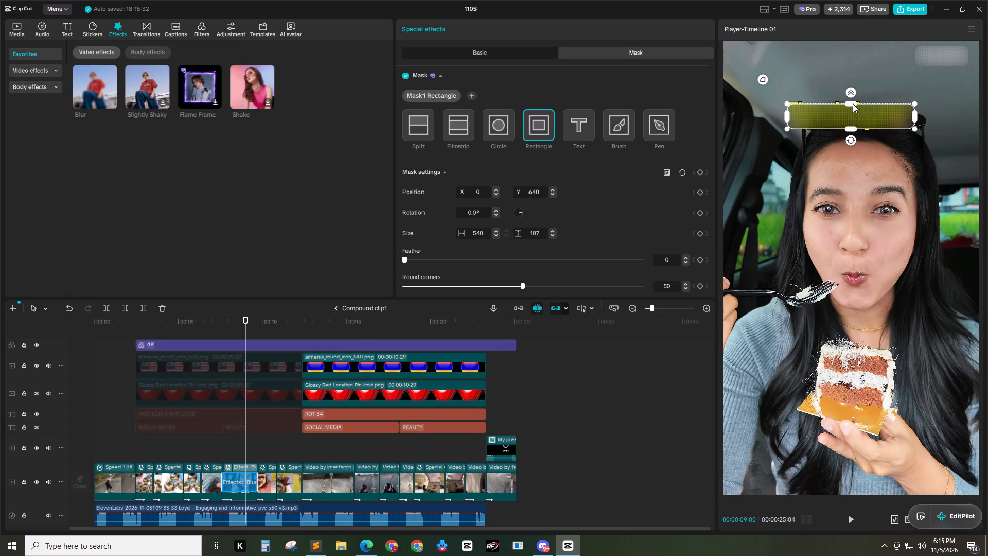
{"action": "left_click", "coordinate": [852, 103]}
{"action": "left_click", "coordinate": [852, 120]}
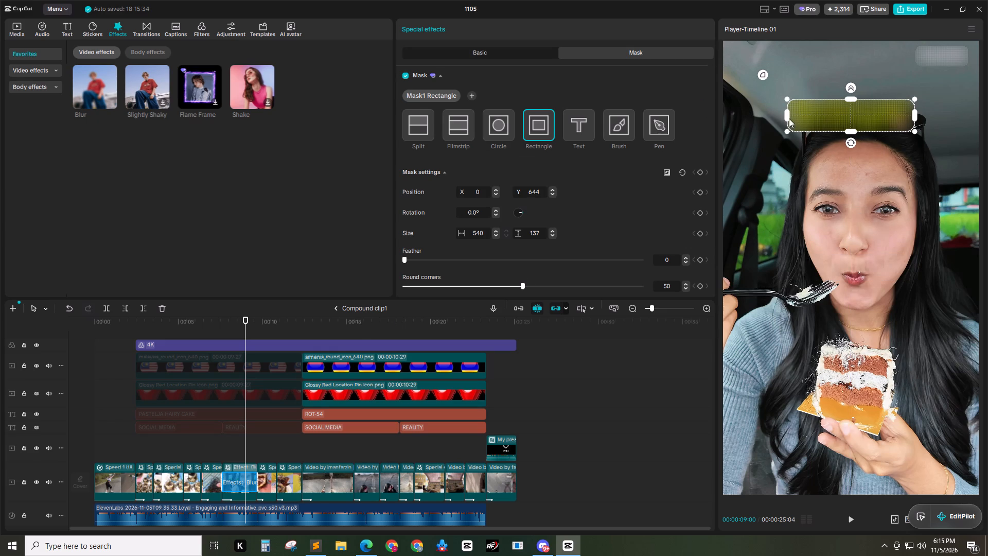
{"action": "left_click", "coordinate": [786, 116]}
{"action": "left_click_drag", "start_coordinate": [183, 439], "coordinate": [193, 432]}
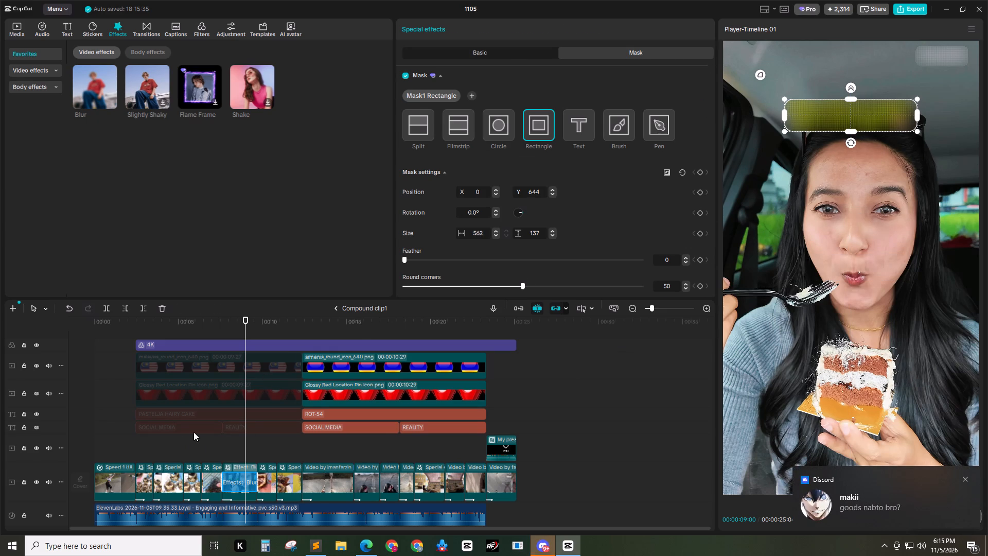
{"action": "left_click_drag", "start_coordinate": [193, 432], "coordinate": [245, 366]}
{"action": "key", "text": "v"}
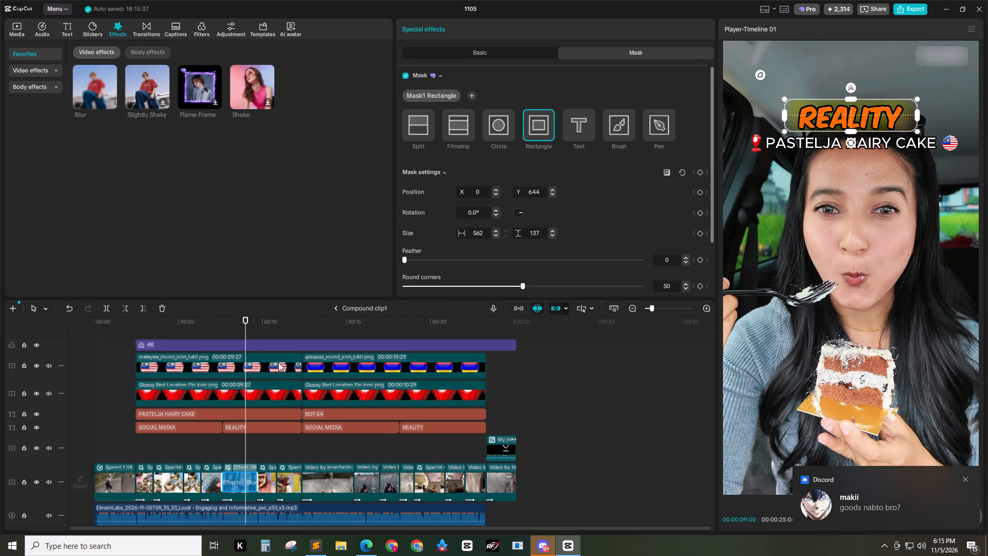
Check the frames around the blurred clip, return to the main timeline and play the video from the start.
{"action": "left_click_drag", "start_coordinate": [245, 323], "coordinate": [244, 325]}
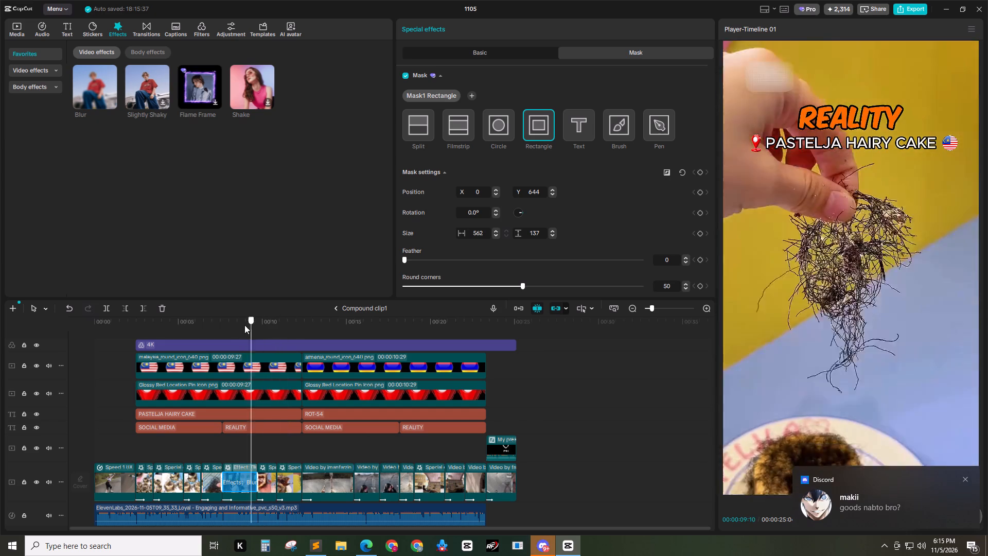
{"action": "left_click_drag", "start_coordinate": [244, 325], "coordinate": [209, 324]}
{"action": "left_click", "coordinate": [339, 307]}
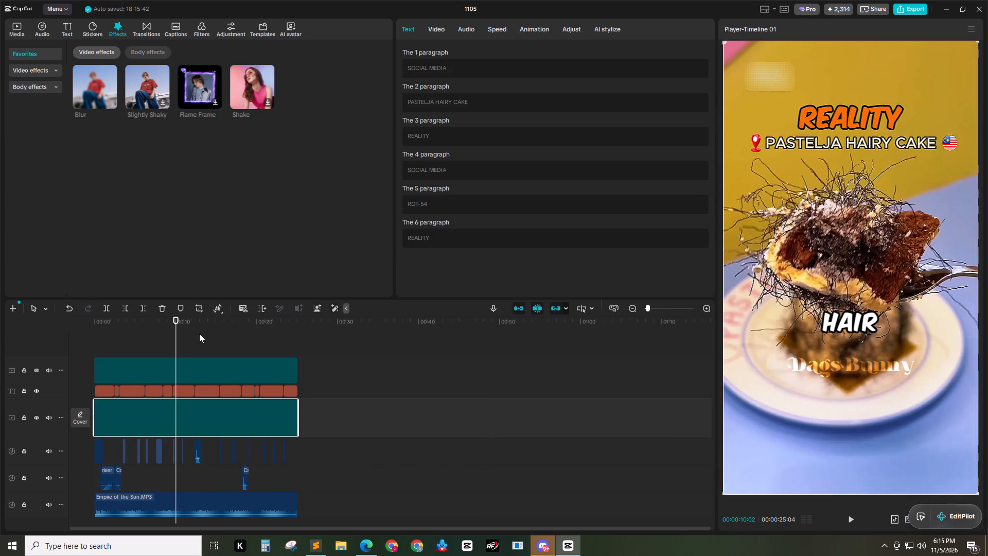
{"action": "left_click", "coordinate": [198, 334]}
{"action": "left_click_drag", "start_coordinate": [191, 321], "coordinate": [74, 327]}
{"action": "key", "text": "space"}
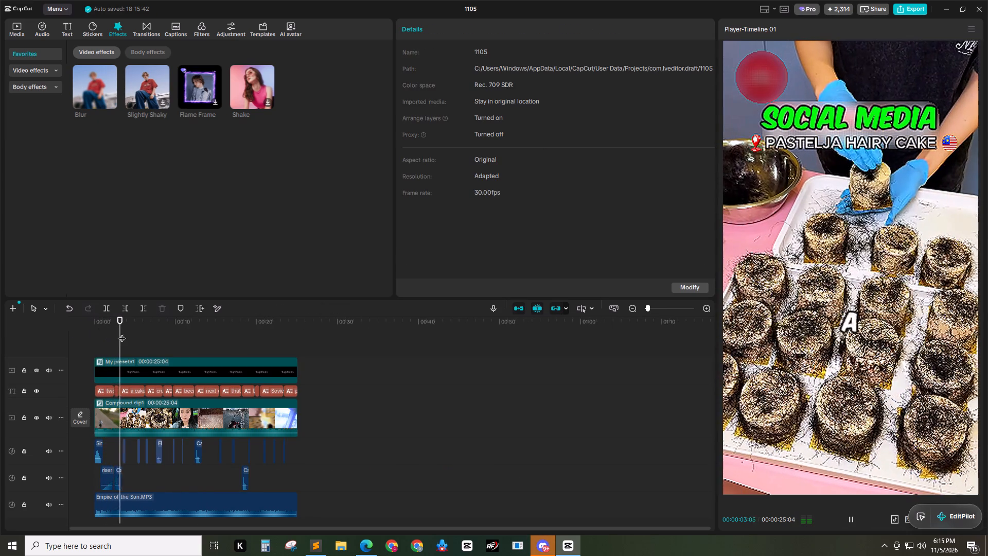
{"action": "key", "text": "space"}
{"action": "left_click", "coordinate": [152, 333]}
Open the project's export settings and copy the file name of dags vid 31 nov 6 from the Videos folder in File Explorer.
{"action": "left_click", "coordinate": [921, 12]}
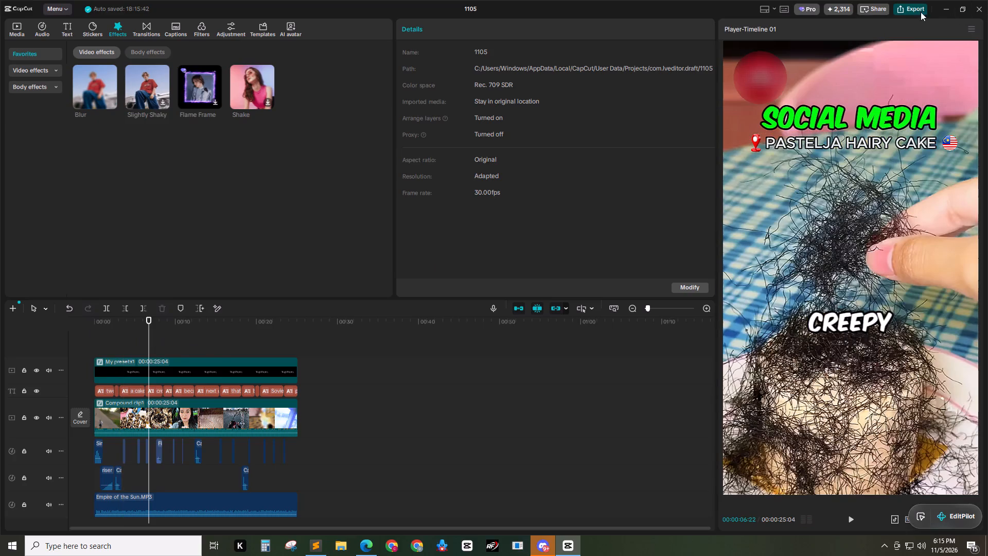
{"action": "left_click", "coordinate": [338, 546]}
{"action": "left_click", "coordinate": [410, 542]}
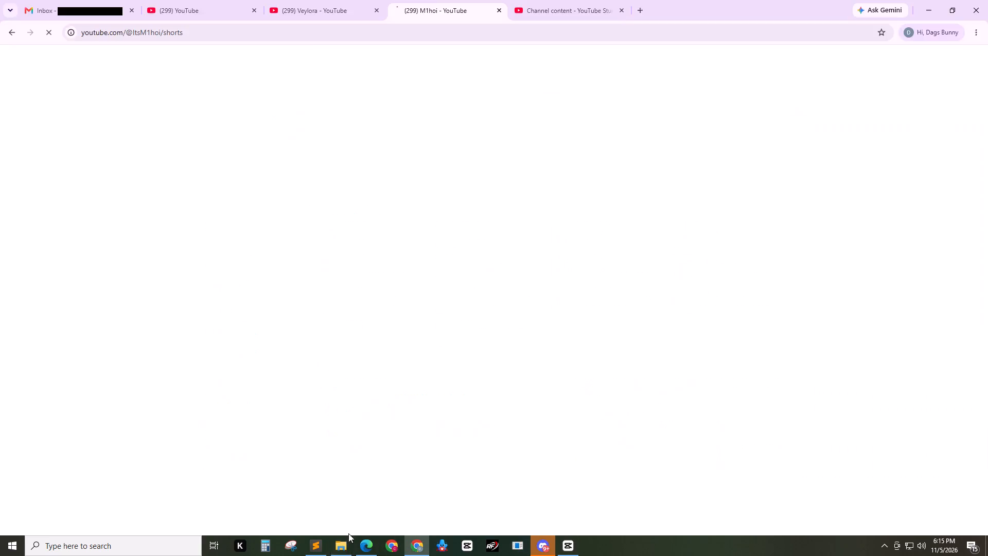
{"action": "left_click", "coordinate": [344, 550]}
{"action": "left_click", "coordinate": [246, 319]}
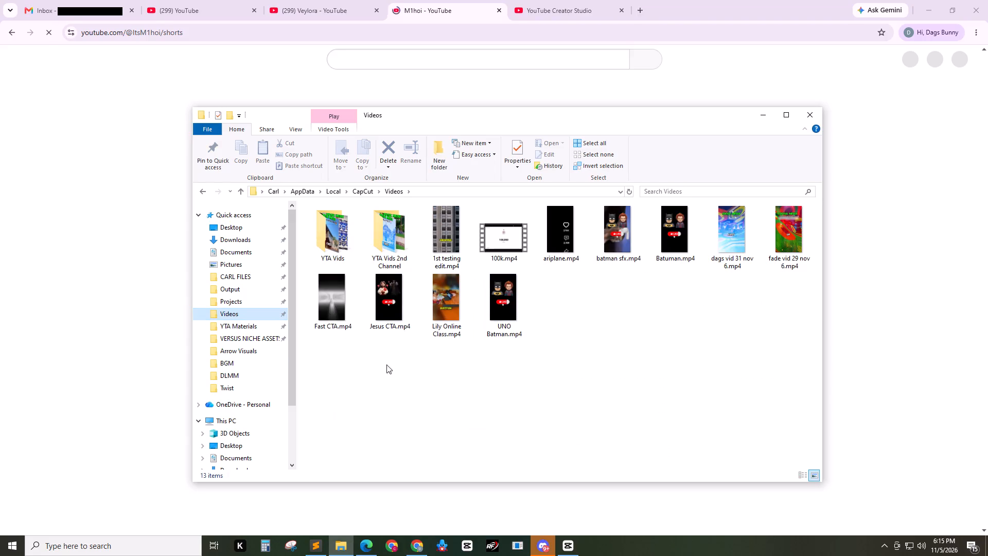
{"action": "left_click", "coordinate": [737, 238]}
{"action": "key", "text": "F2"}
{"action": "key", "text": "ctrl+c"}
{"action": "left_click", "coordinate": [721, 296]}
Move dags vid 31 nov 6.mp4 into the YTA Vids 2nd Channel folder and close File Explorer.
{"action": "left_click", "coordinate": [747, 224]}
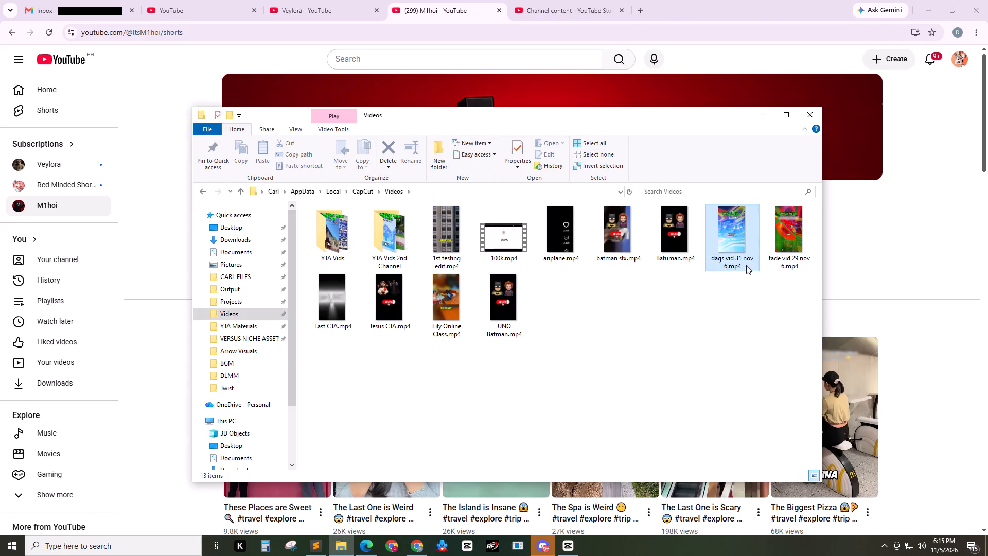
{"action": "left_click_drag", "start_coordinate": [732, 236], "coordinate": [383, 241]}
{"action": "left_click", "coordinate": [811, 110]}
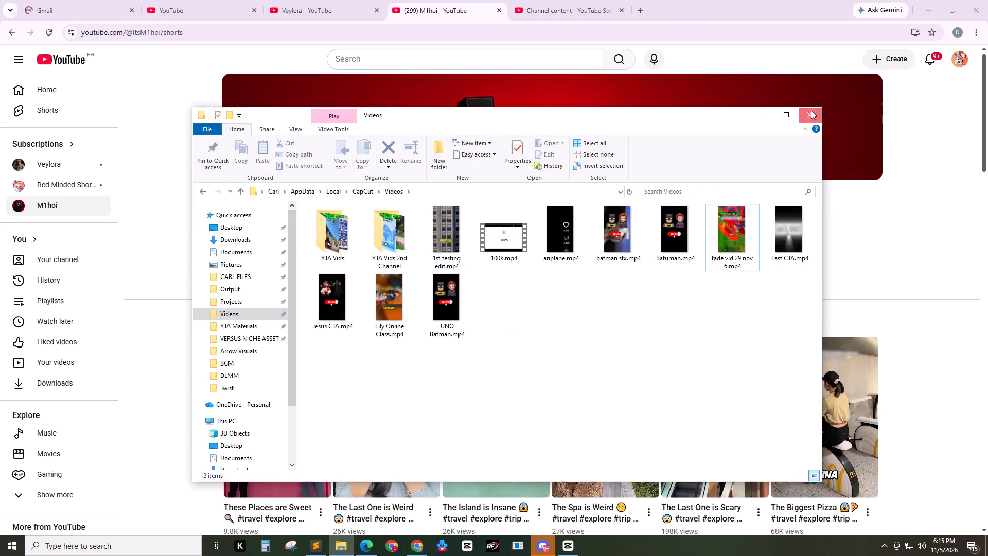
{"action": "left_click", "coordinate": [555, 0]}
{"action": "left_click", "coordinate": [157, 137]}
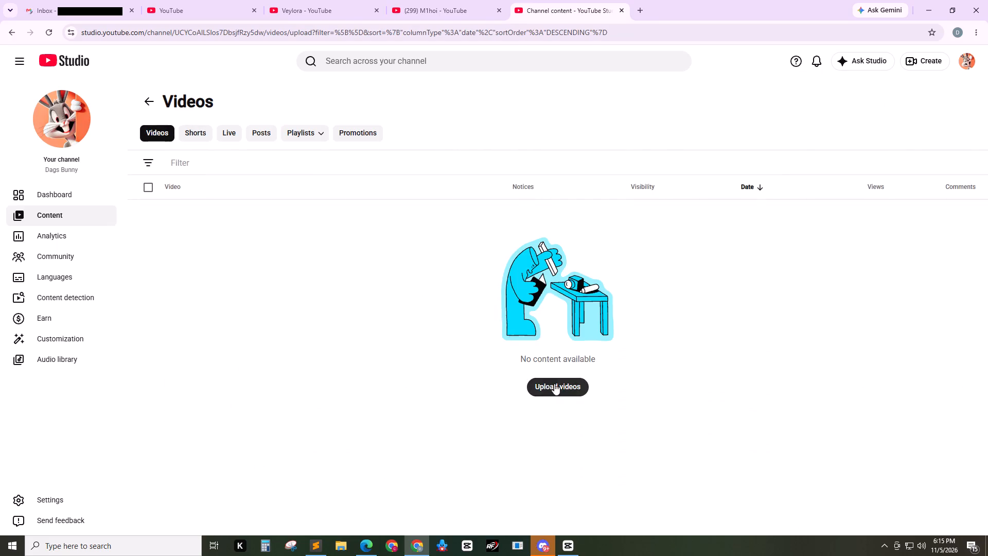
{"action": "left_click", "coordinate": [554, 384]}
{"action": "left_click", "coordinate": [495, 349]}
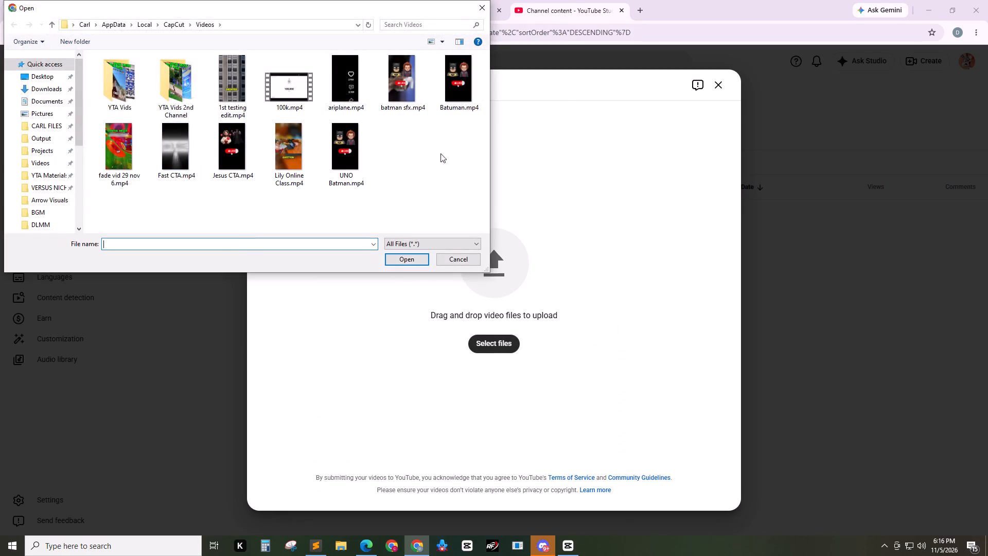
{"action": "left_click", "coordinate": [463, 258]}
Back in CapCut, name the export dags vid 32 nov 7.
{"action": "left_click", "coordinate": [567, 552]}
{"action": "left_click", "coordinate": [585, 153]}
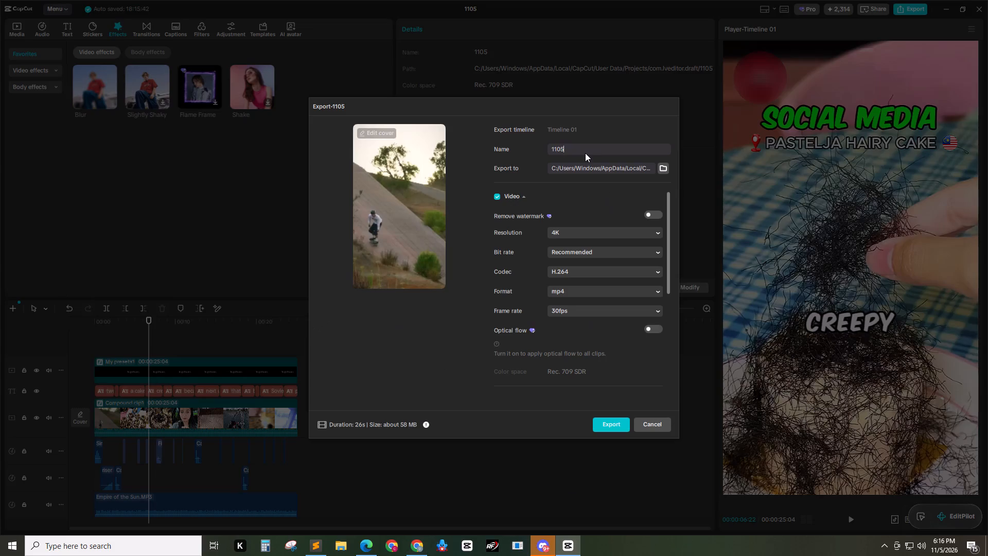
{"action": "key", "text": "ctrl+a"}
{"action": "key", "text": "ctrl+v"}
{"action": "left_click", "coordinate": [583, 146]}
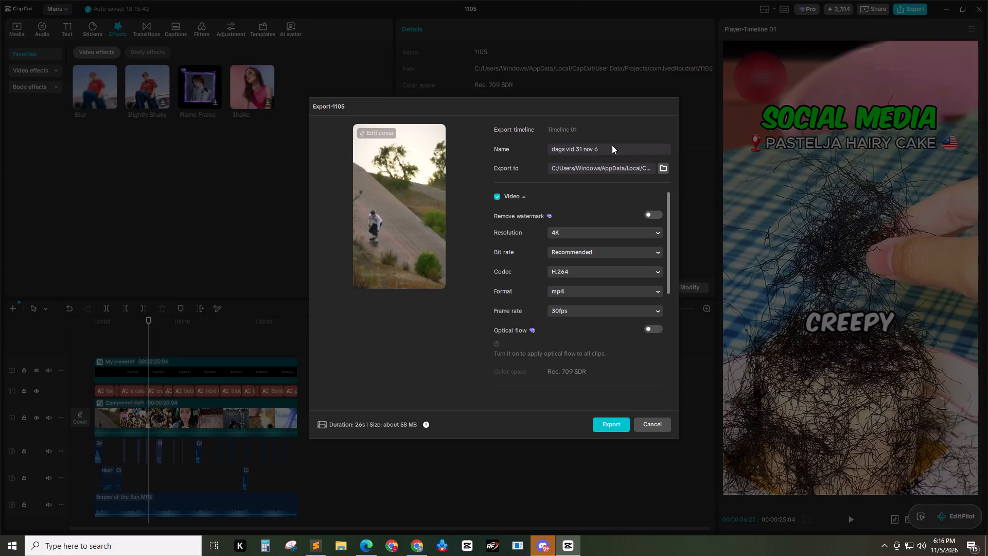
{"action": "key", "text": "BackSpace"}
{"action": "key", "text": "2"}
{"action": "left_click", "coordinate": [618, 145]}
{"action": "key", "text": "BackSpace"}
{"action": "key", "text": "7"}
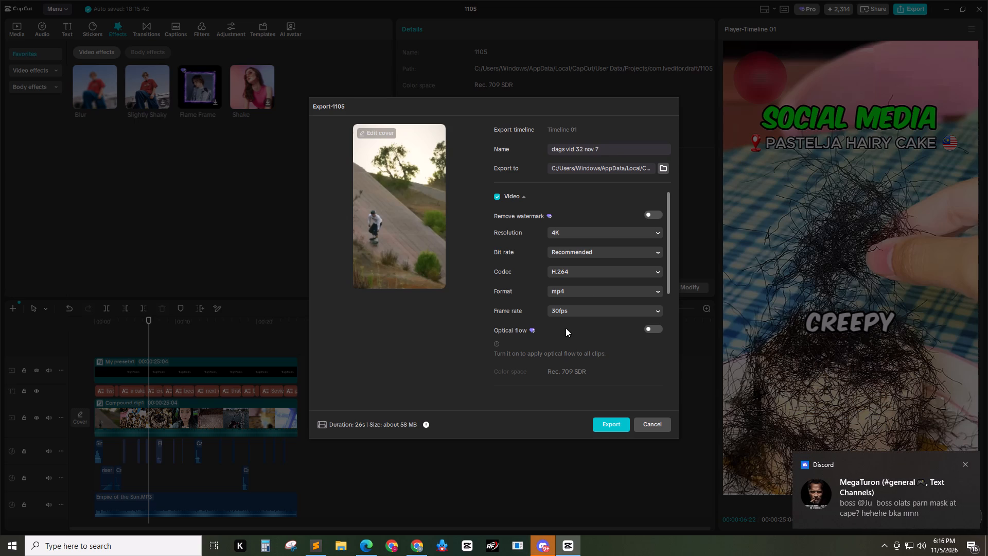
Set the export frame rate to 60fps and export the video.
{"action": "left_click", "coordinate": [564, 311]}
{"action": "left_click", "coordinate": [598, 432]}
{"action": "left_click", "coordinate": [618, 425]}
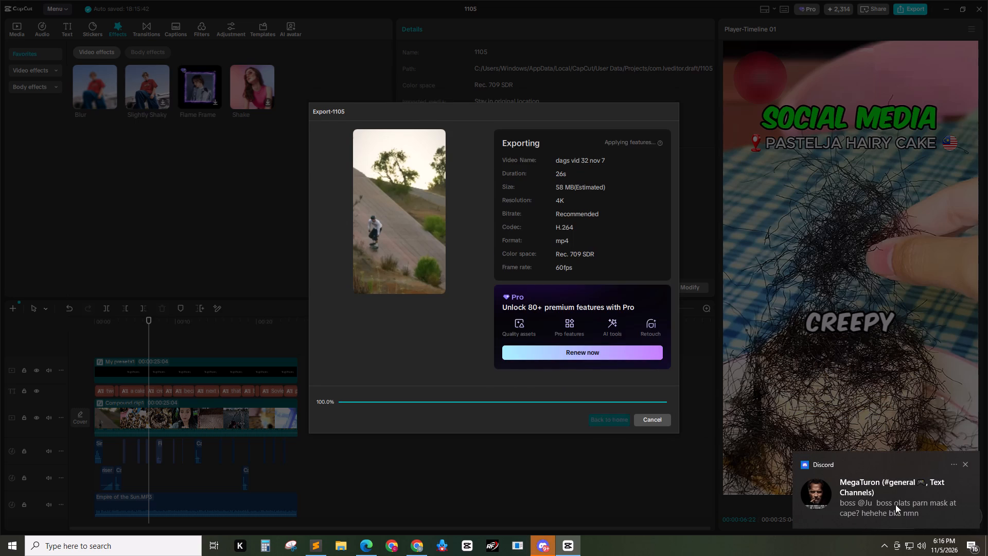
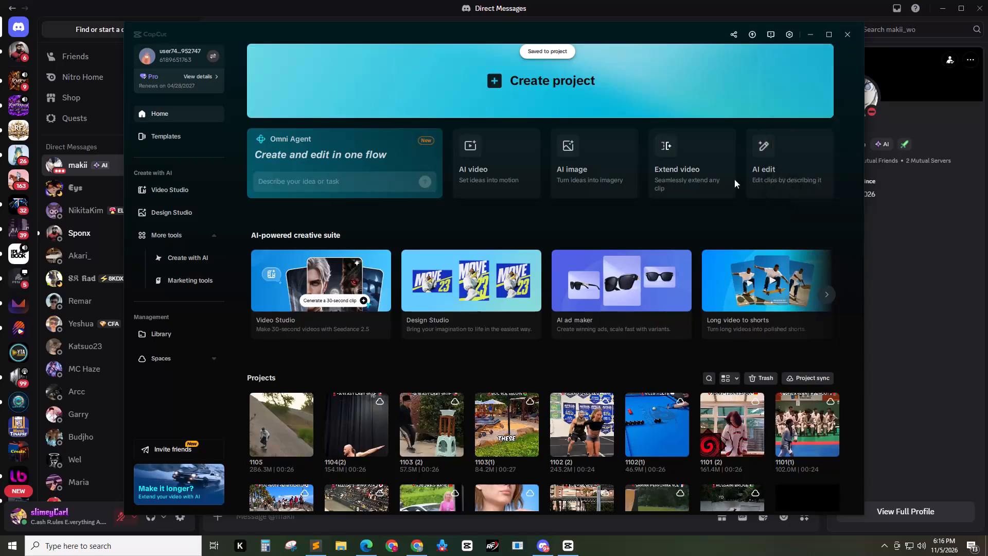
Clear CapCut's cache files from the draft settings.
{"action": "left_click", "coordinate": [502, 247]}
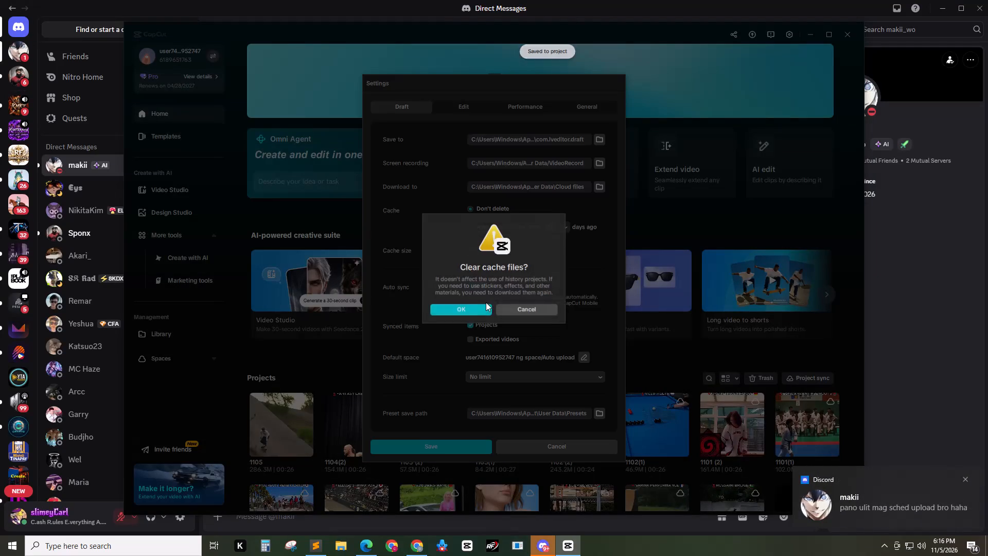
{"action": "left_click", "coordinate": [476, 310]}
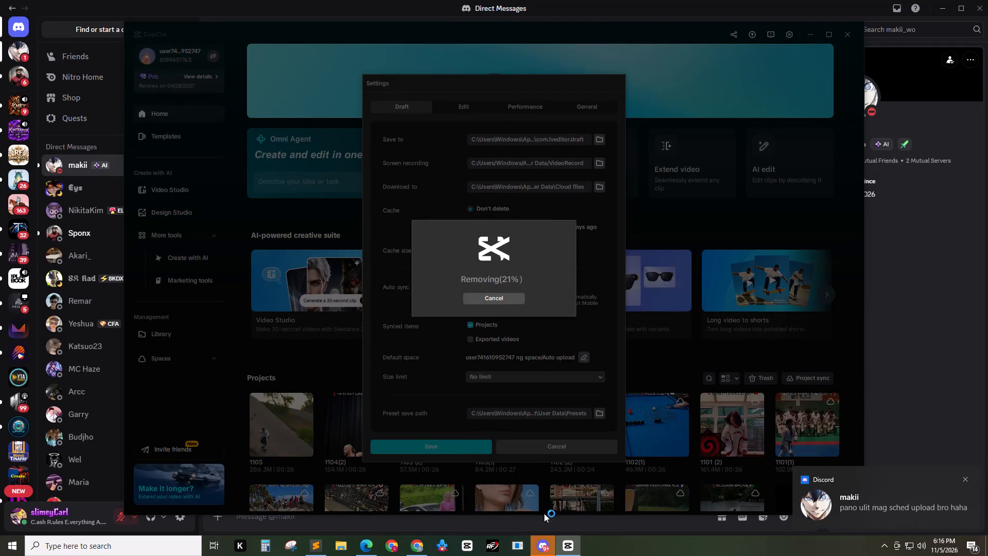